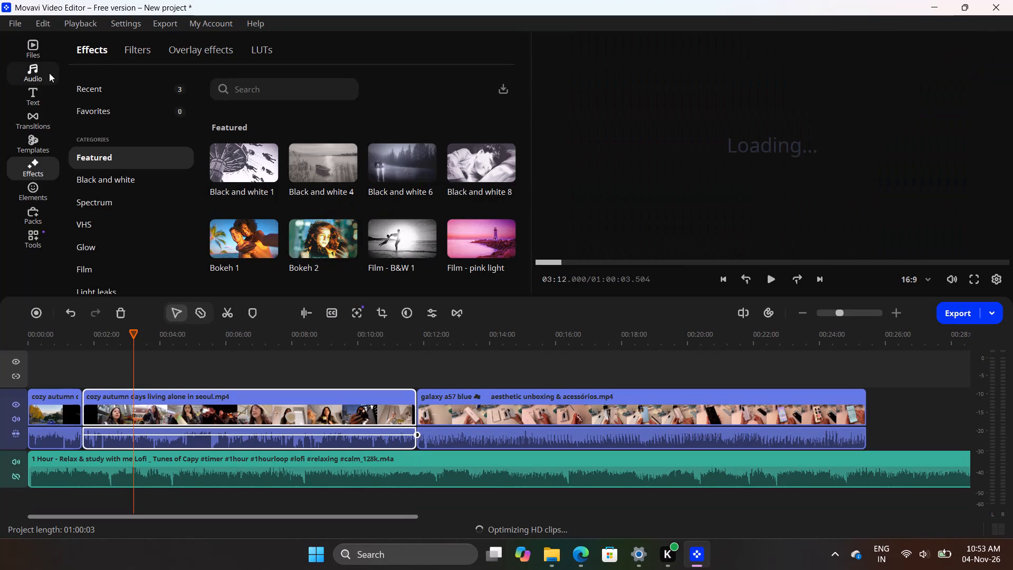
Open the audio library's music collection and show the Minimal category.
click(35, 81)
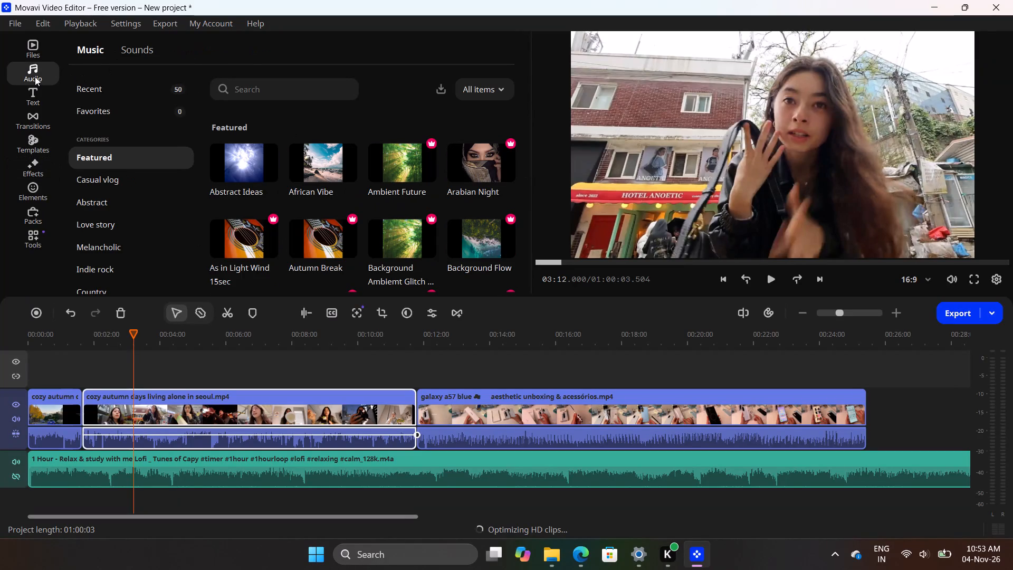
click(35, 75)
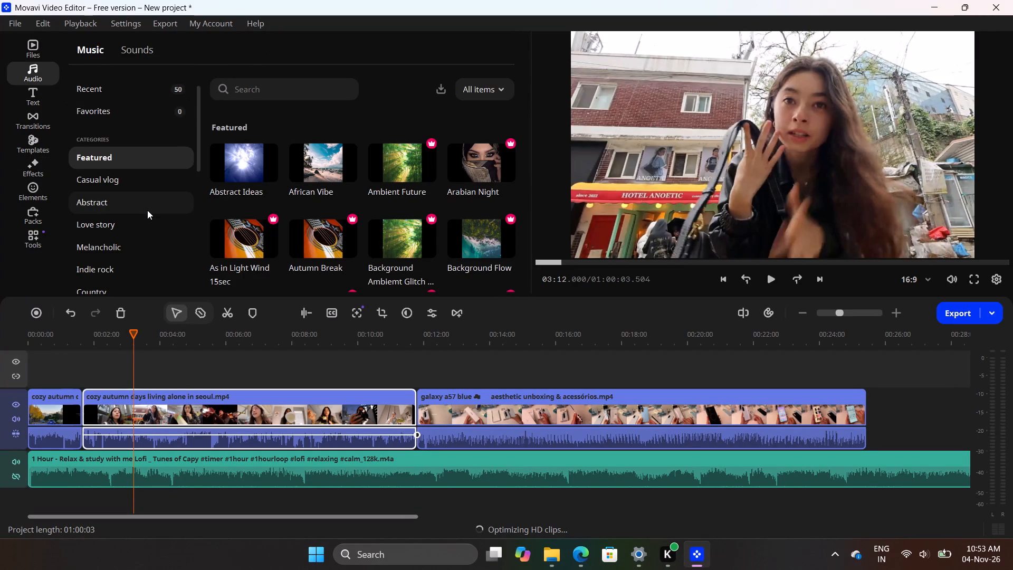
scroll(146, 206, down, 3)
scroll(146, 206, up, 1)
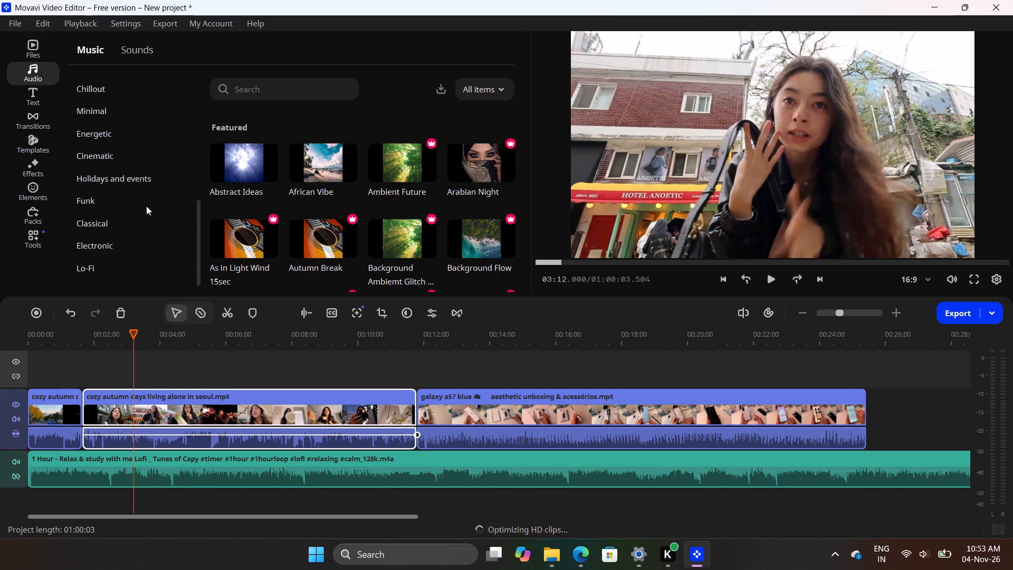
scroll(146, 206, up, 1)
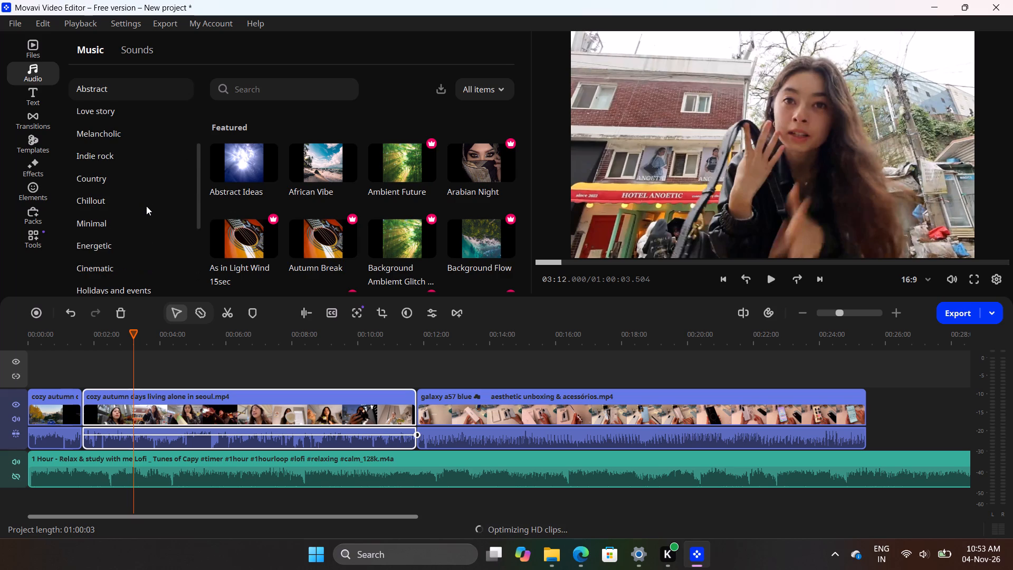
click(113, 221)
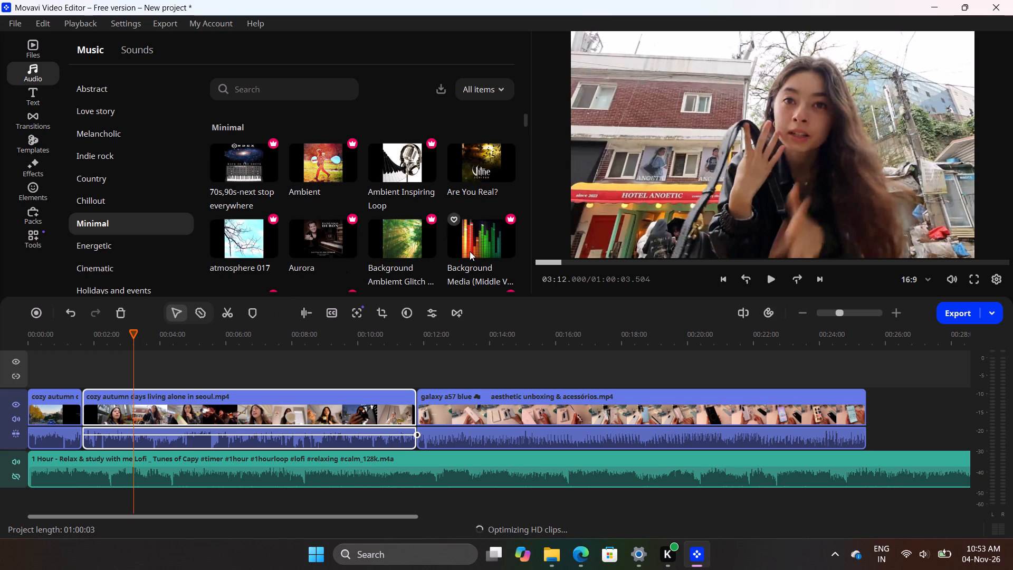
Add the Ambient music to a new audio track beneath the lo-fi music, starting at about 00:06.
click(537, 262)
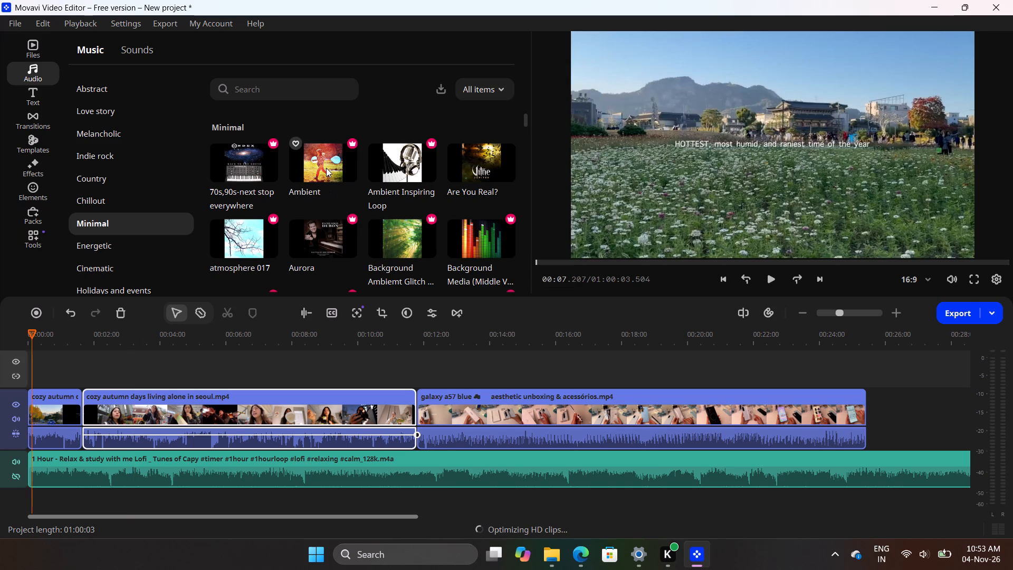
click(326, 166)
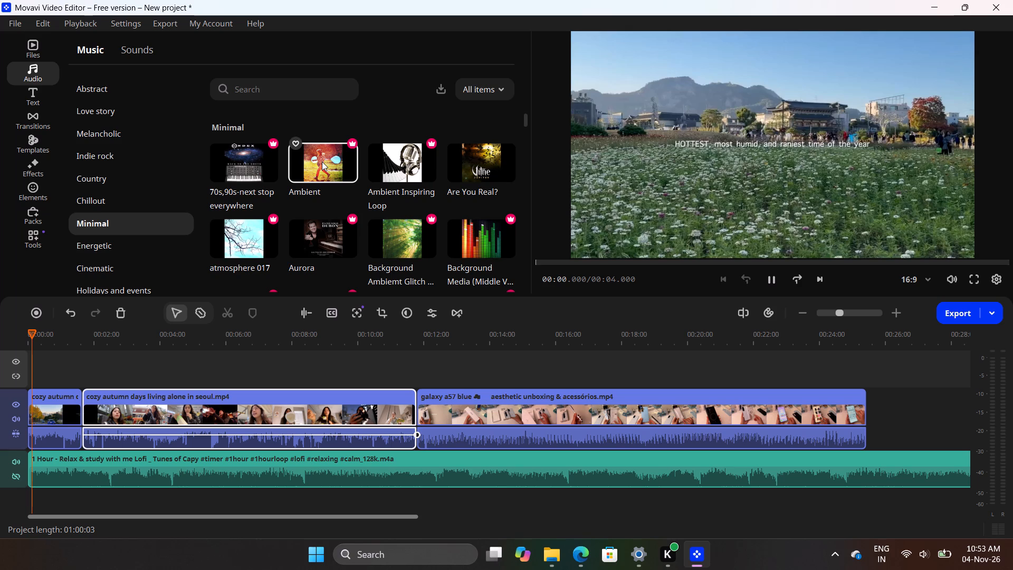
drag(322, 161, 122, 490)
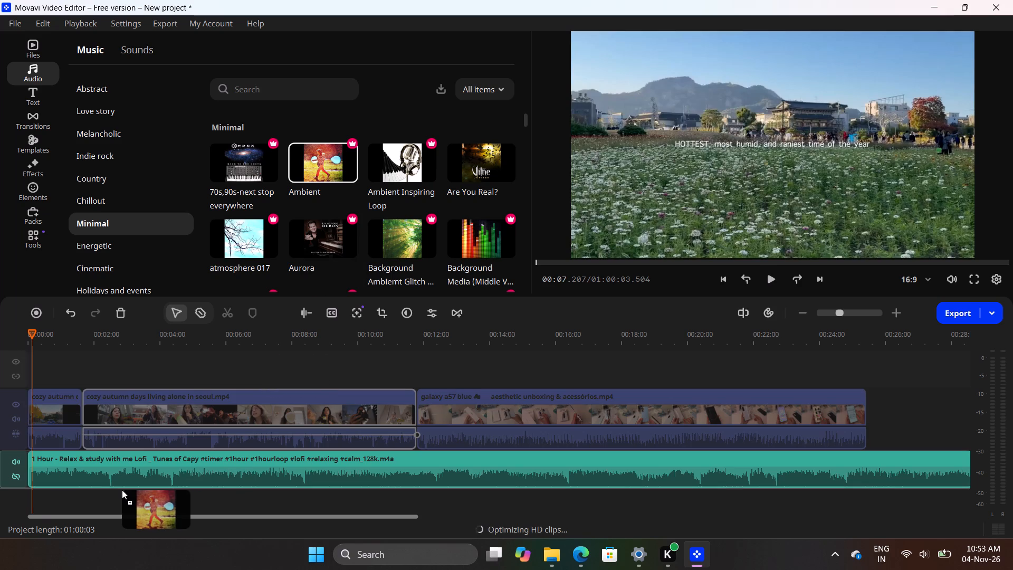
drag(122, 490, 31, 487)
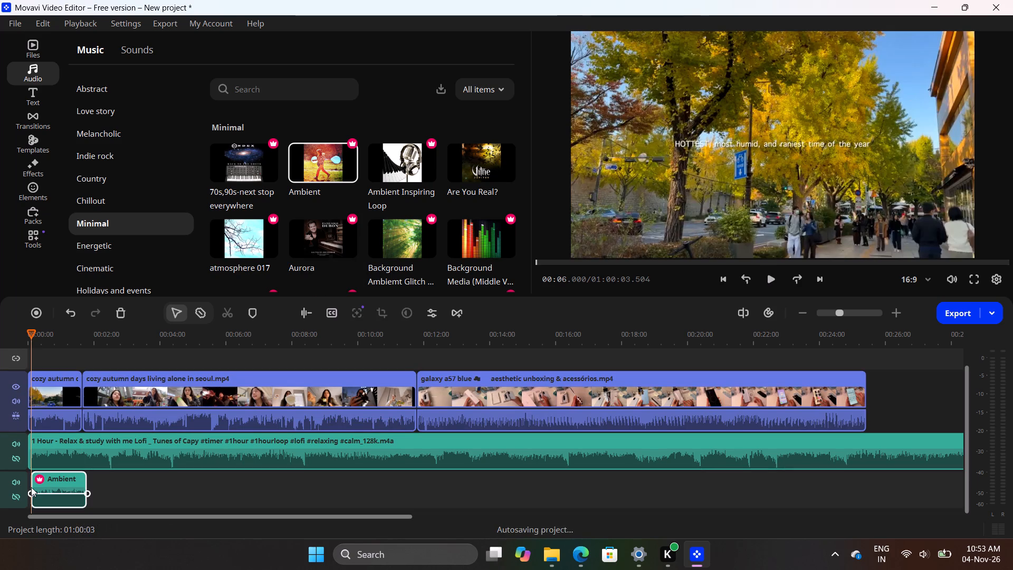
Preview the Background Media music and add it directly after the end of the lo-fi music at about 01:00:03.
click(409, 239)
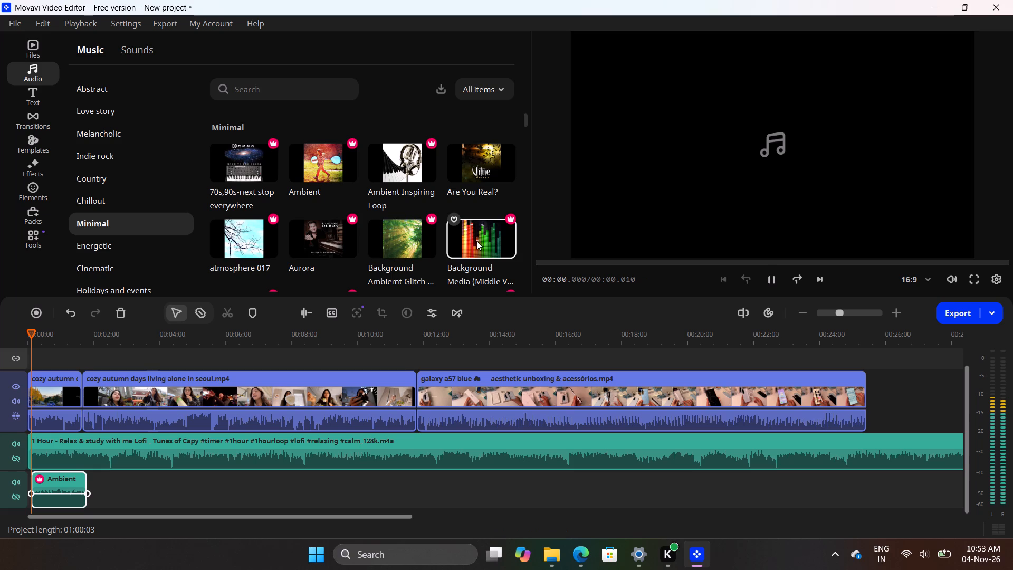
click(476, 241)
drag(477, 243, 451, 241)
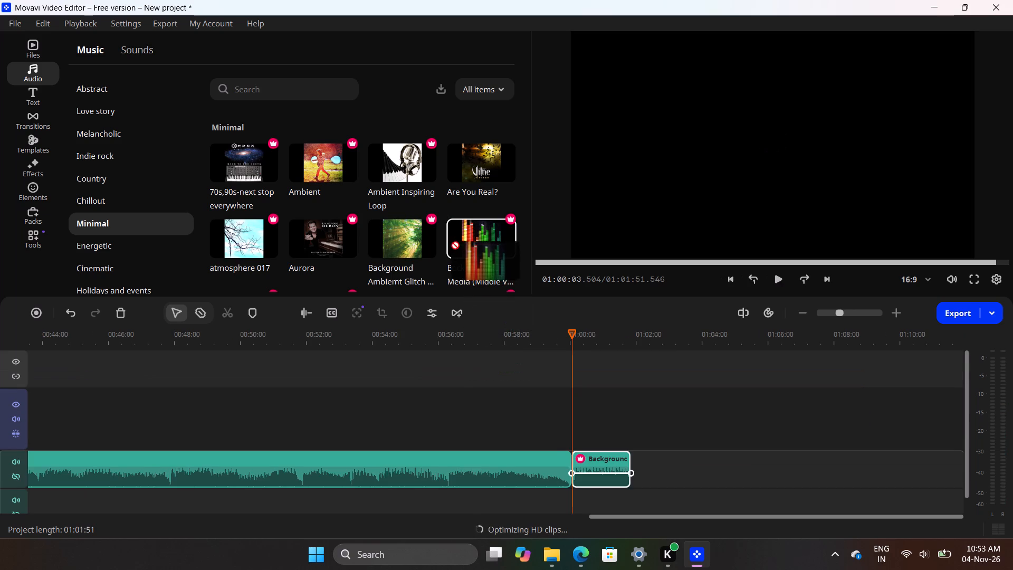
drag(451, 241, 450, 235)
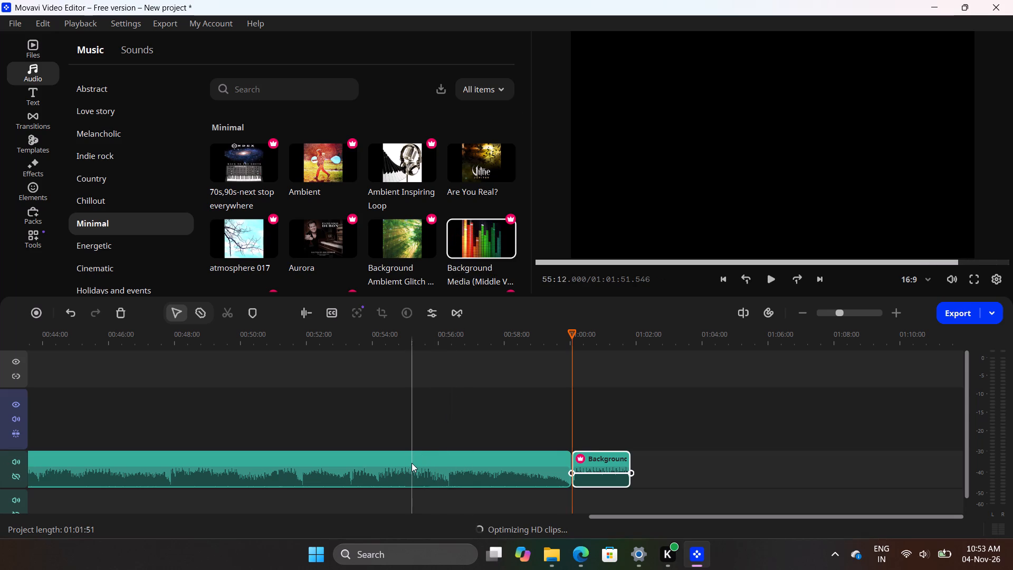
Move the lo-fi music to start at about 00:21.6 and align the Ambient clip with it on the audio track directly below.
drag(410, 464, 422, 374)
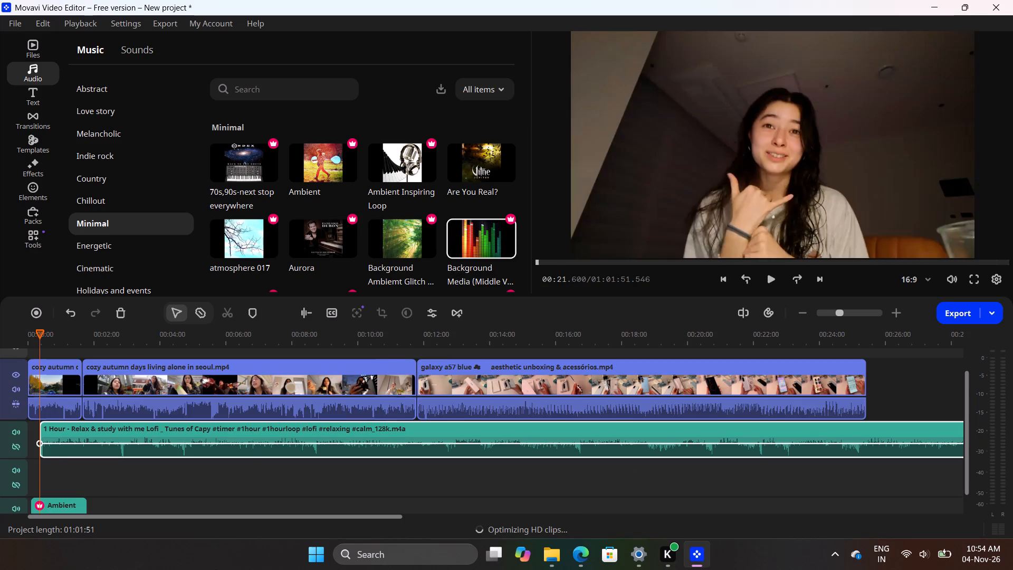
drag(58, 510, 66, 468)
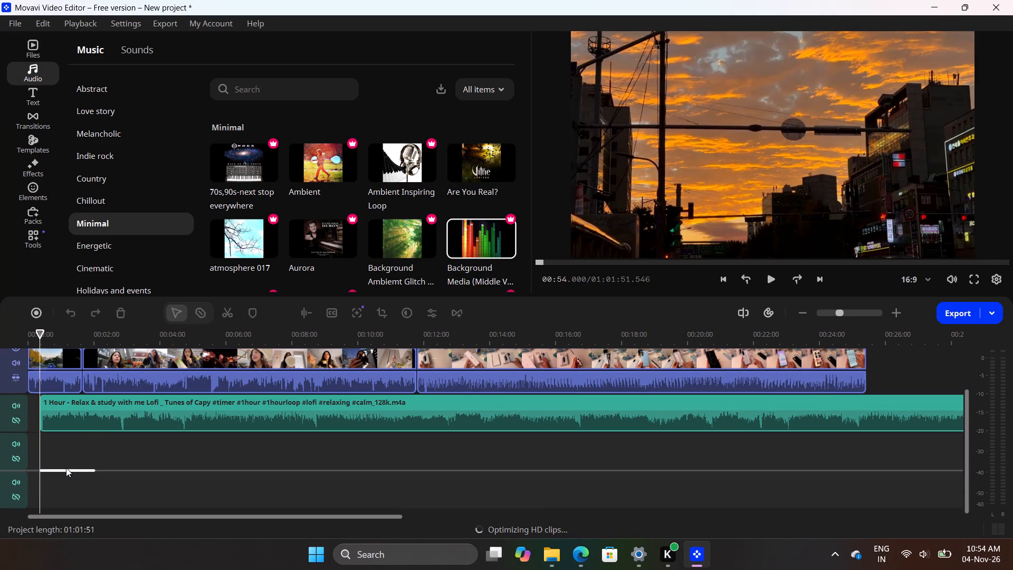
drag(66, 468, 67, 454)
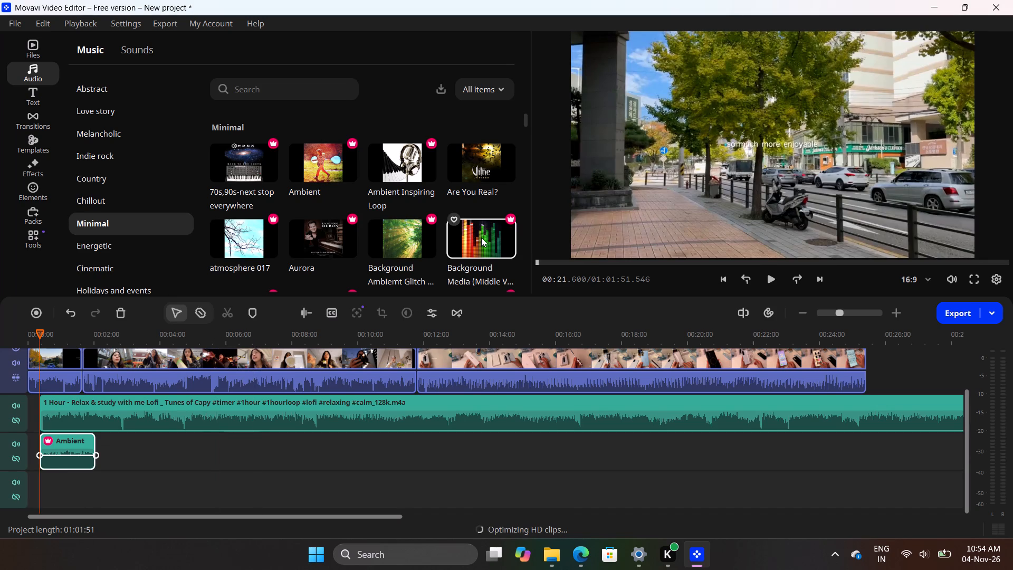
Add Background Media at about 02:09.6 below the lo-fi music and move the Ambient clip onto the same track ahead of it.
drag(481, 237, 131, 495)
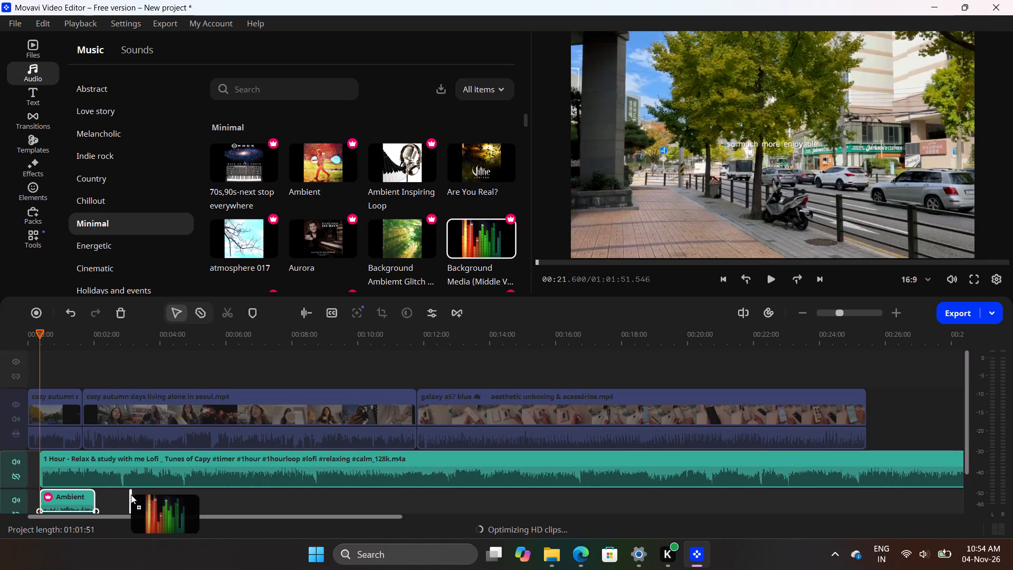
drag(131, 495, 99, 488)
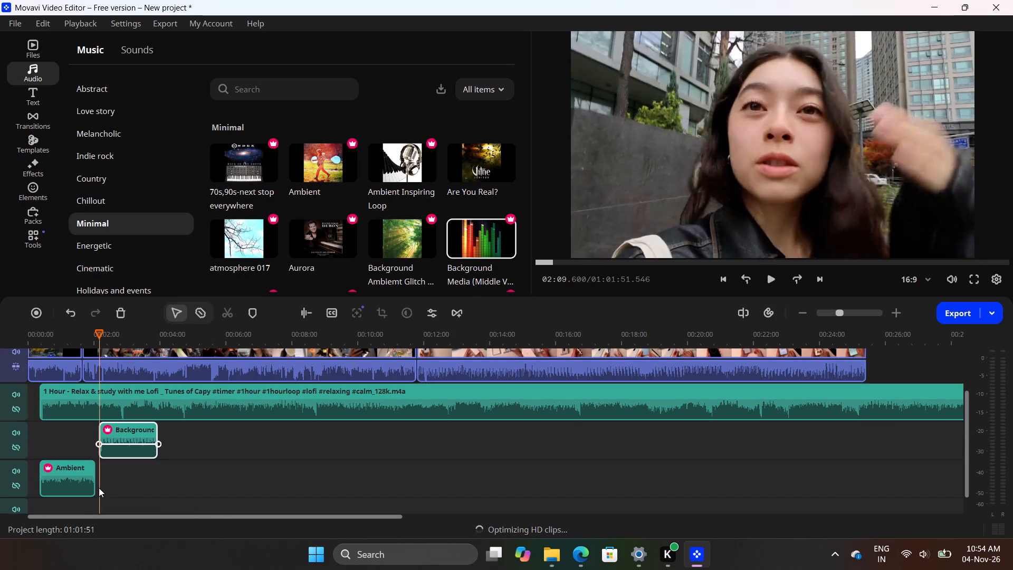
drag(86, 469, 81, 448)
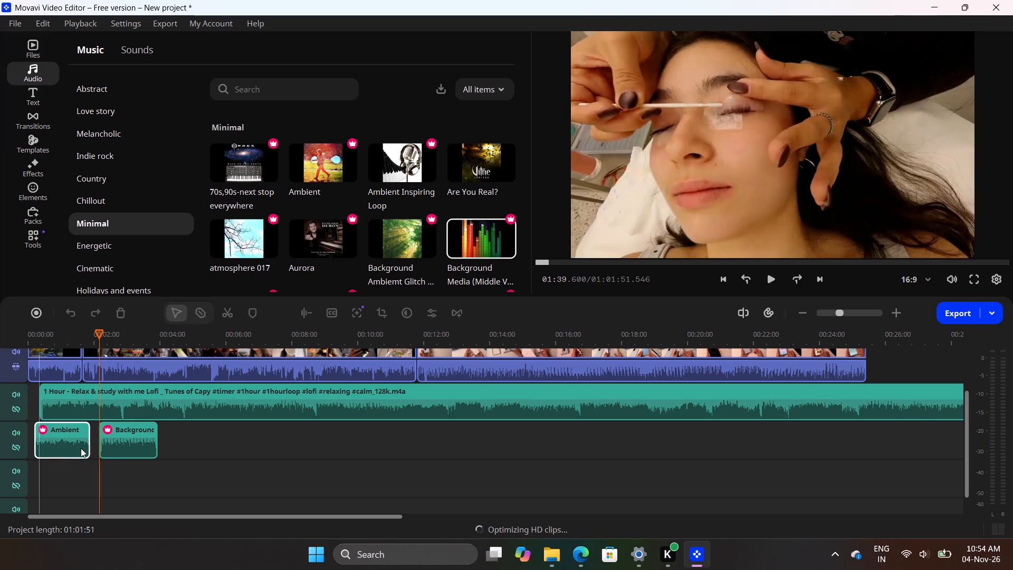
drag(81, 448, 80, 451)
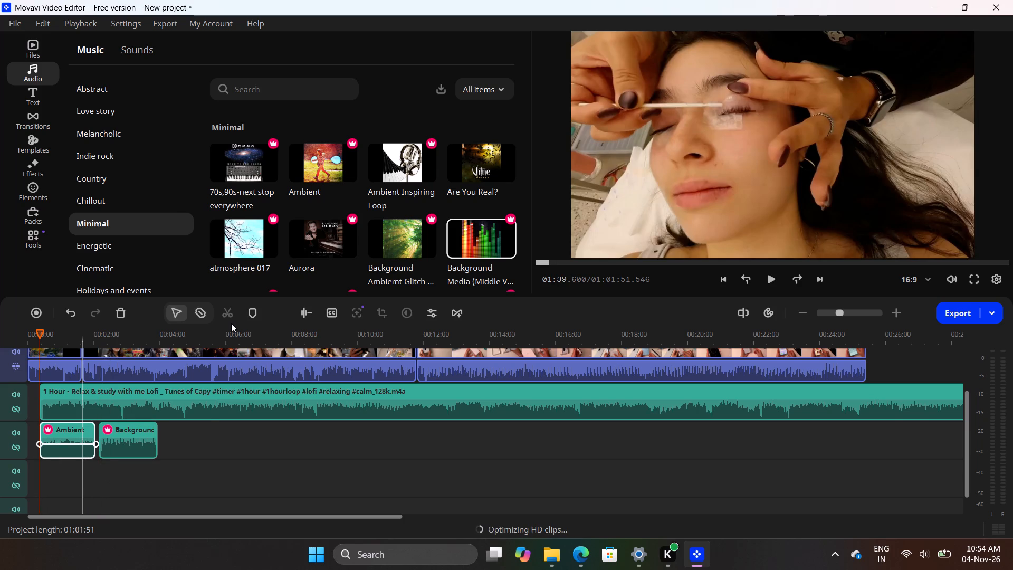
Add the Background Ambient Glitch music right after the Background Media clip on the same audio track.
click(231, 323)
drag(401, 239, 253, 440)
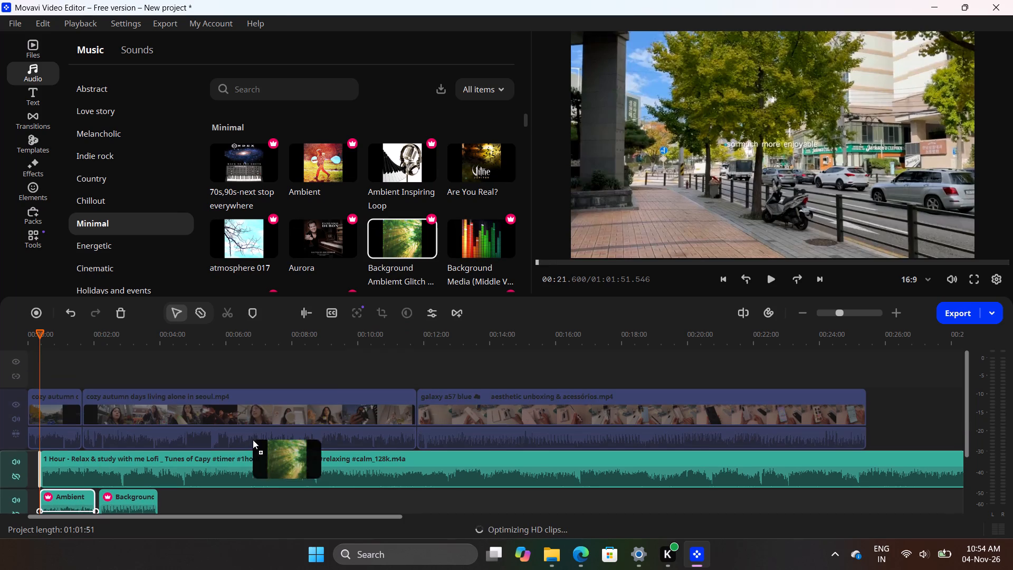
drag(253, 440, 161, 492)
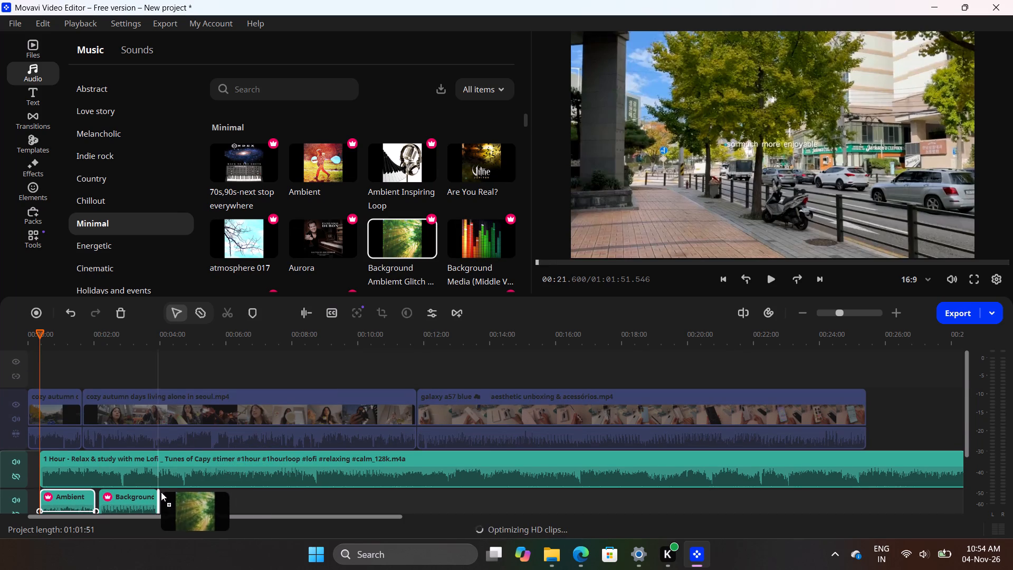
drag(161, 492, 161, 491)
click(235, 463)
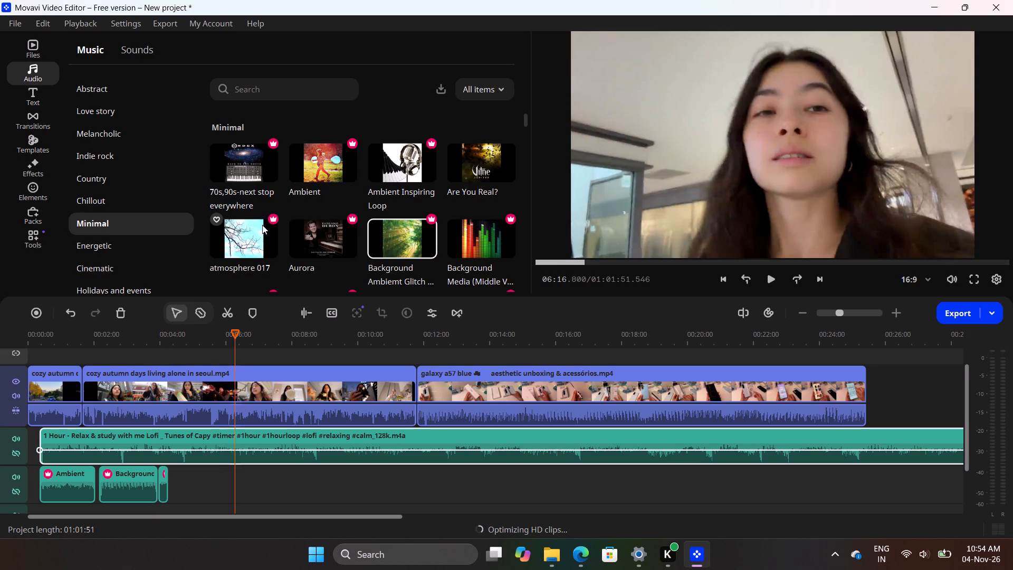
Preview the Corporate Inspiring Background music and add it right after the Background Ambient Glitch clip, at about 04:16.7.
scroll(270, 236, down, 1)
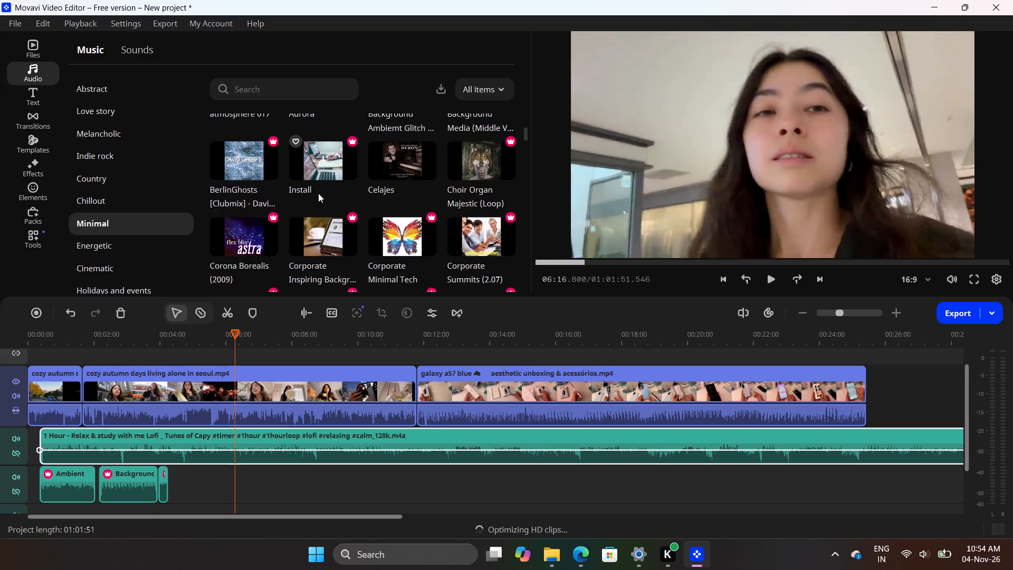
click(329, 225)
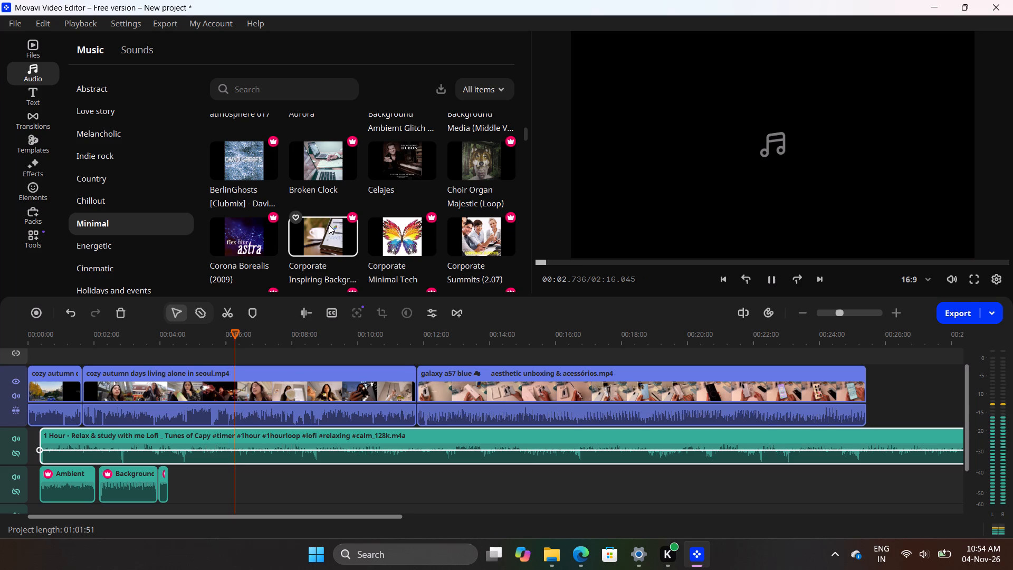
drag(329, 225, 172, 470)
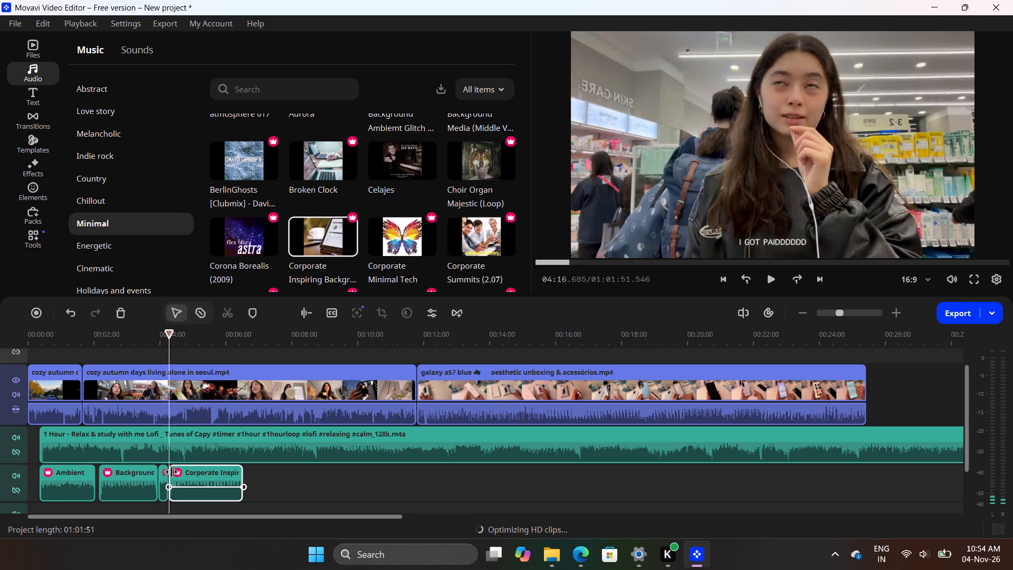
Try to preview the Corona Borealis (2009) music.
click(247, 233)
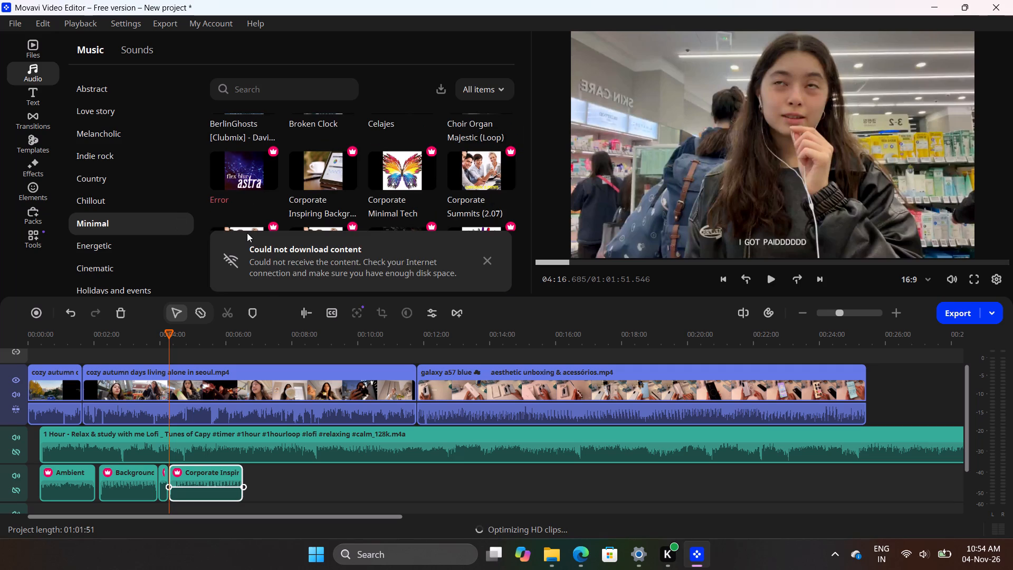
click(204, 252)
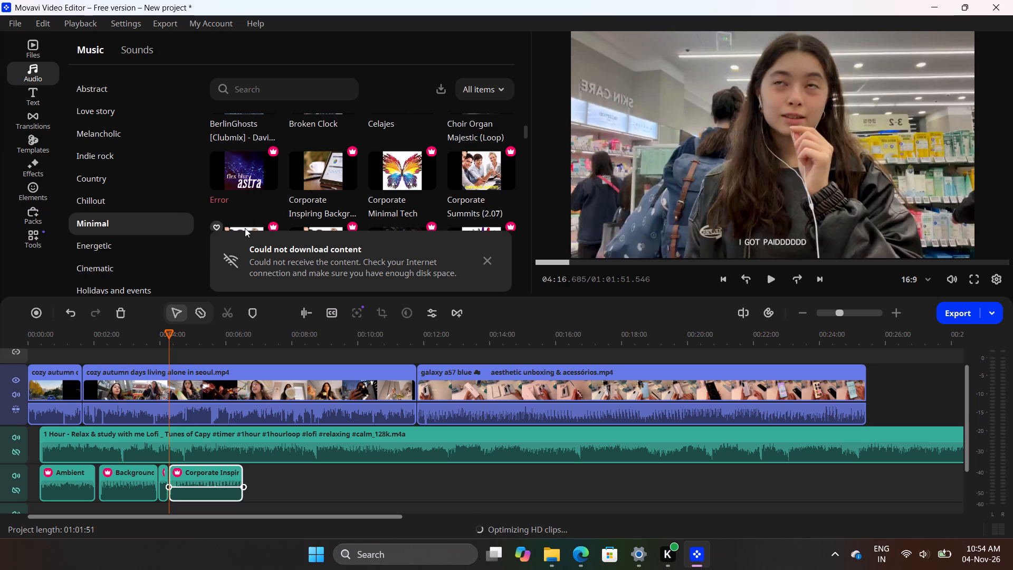
Preview the music listed below Corona Borealis (2009) and place it on a separate audio track at about 06:33.6, following the Corporate Inspiring clip.
click(245, 228)
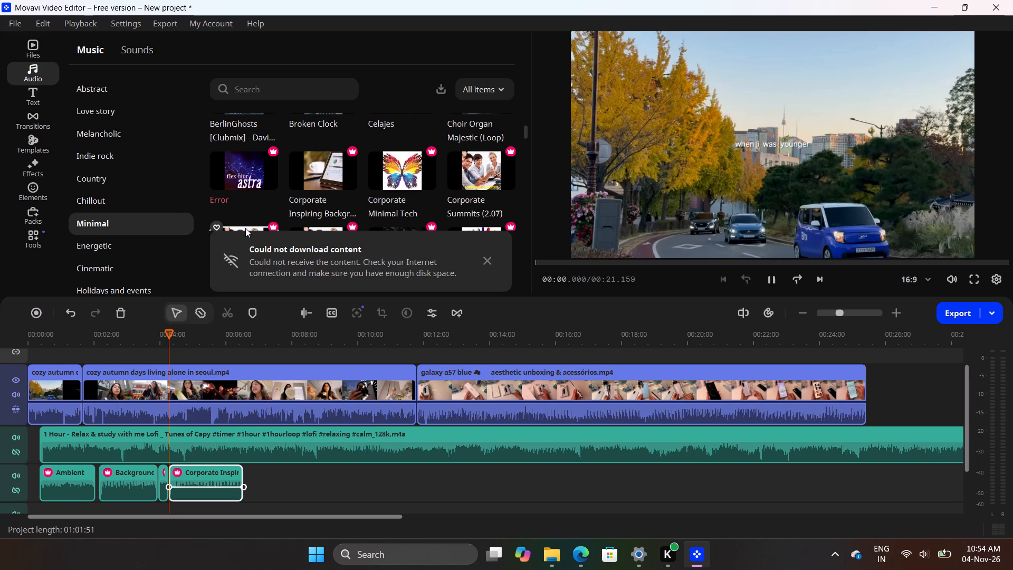
drag(245, 228, 247, 242)
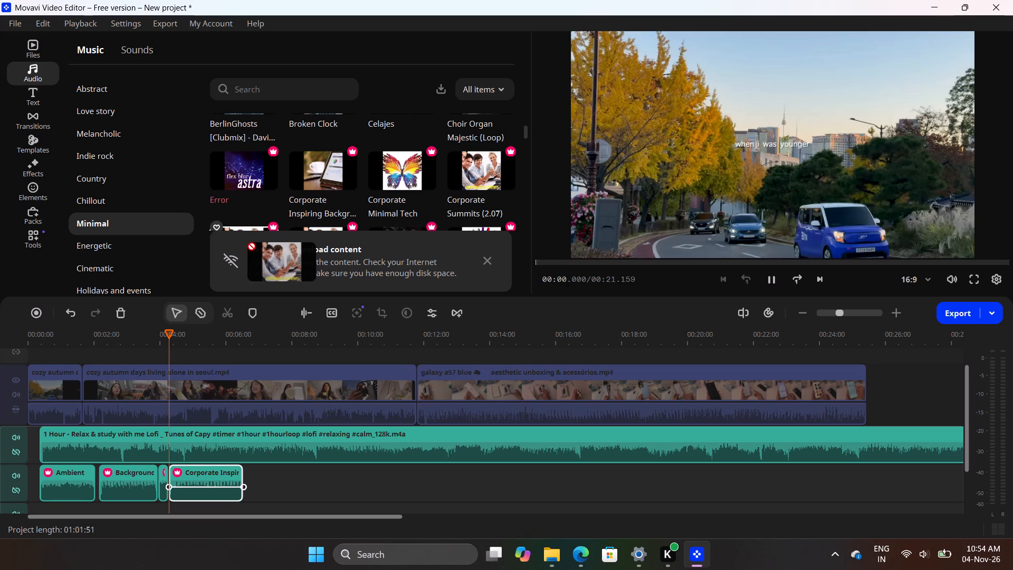
drag(247, 242, 244, 487)
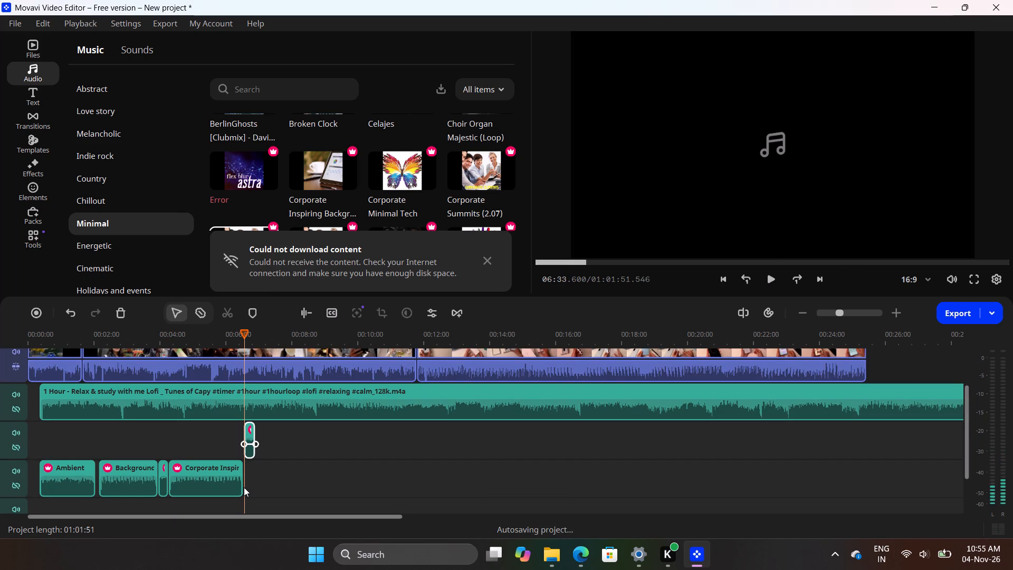
click(244, 487)
drag(244, 487, 269, 487)
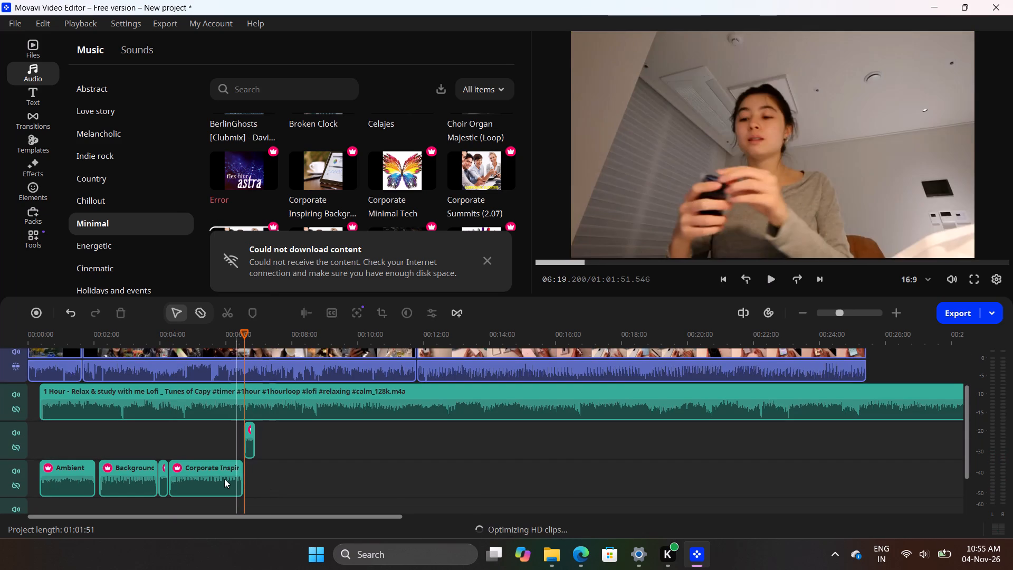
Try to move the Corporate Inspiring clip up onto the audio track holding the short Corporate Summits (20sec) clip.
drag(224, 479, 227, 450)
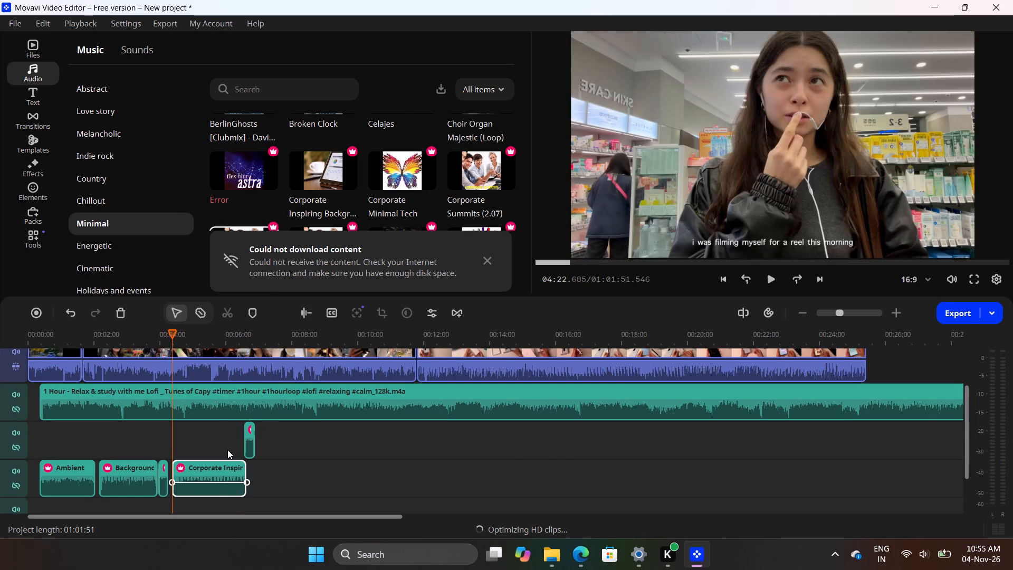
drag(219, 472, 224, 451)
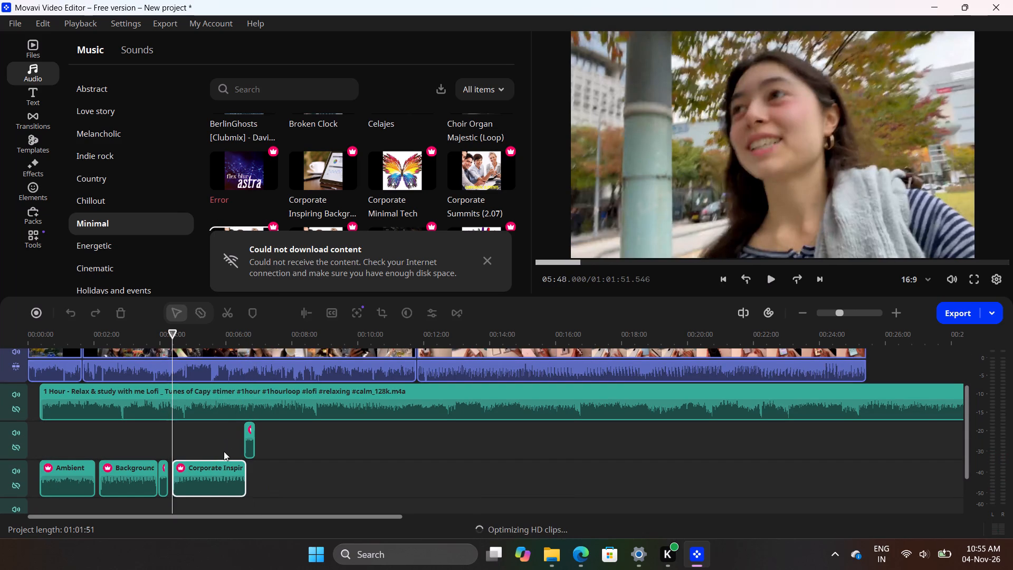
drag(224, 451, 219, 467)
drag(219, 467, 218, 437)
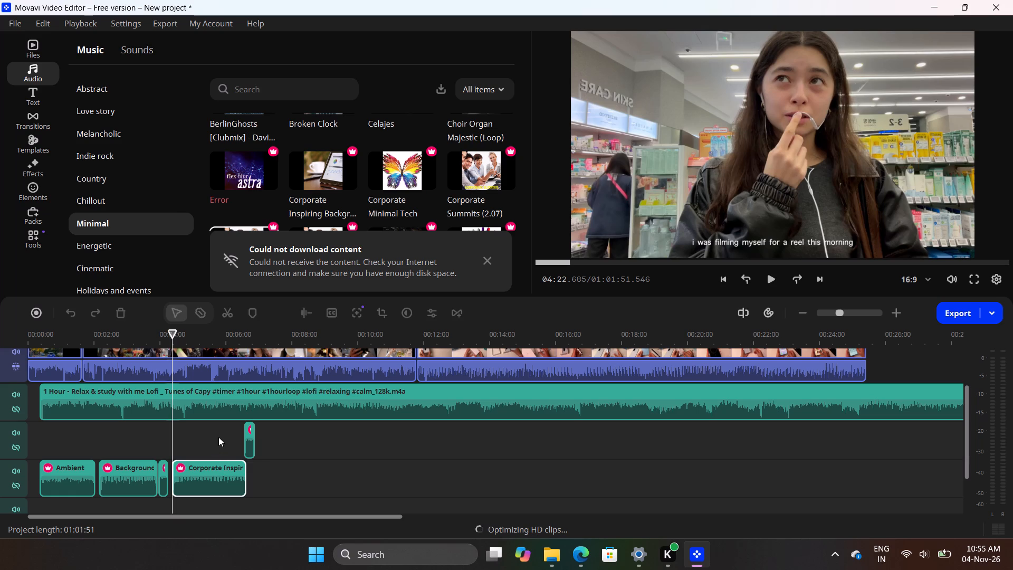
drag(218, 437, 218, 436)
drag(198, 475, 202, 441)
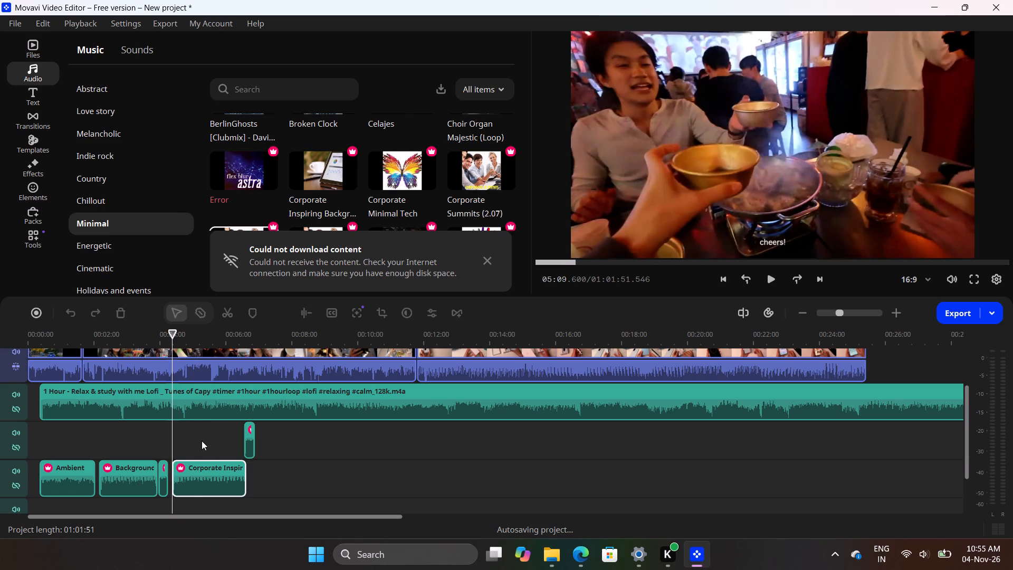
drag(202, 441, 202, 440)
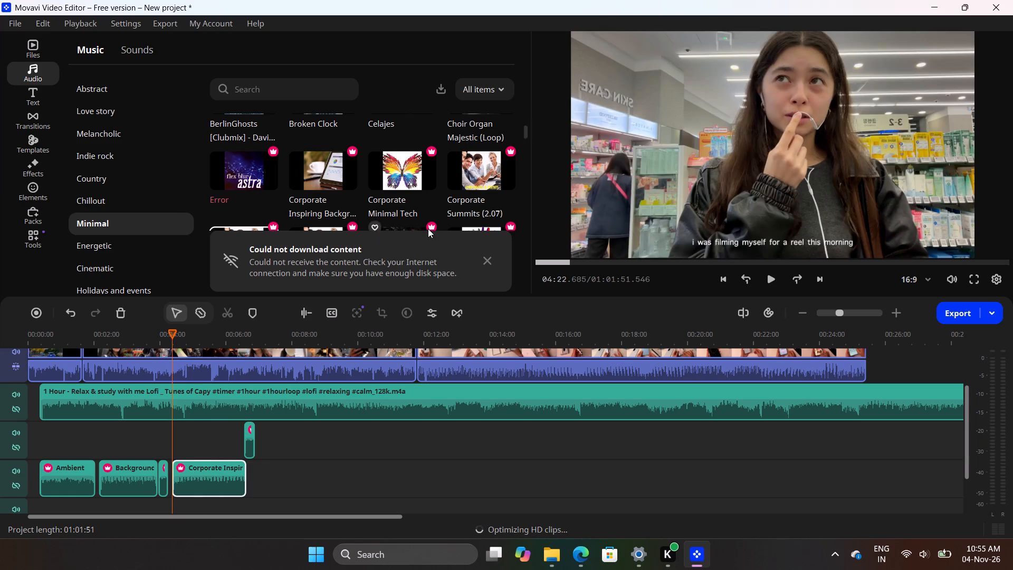
Dismiss the download notice and download the Davide Roberto - Inferno music from the Minimal library.
click(485, 259)
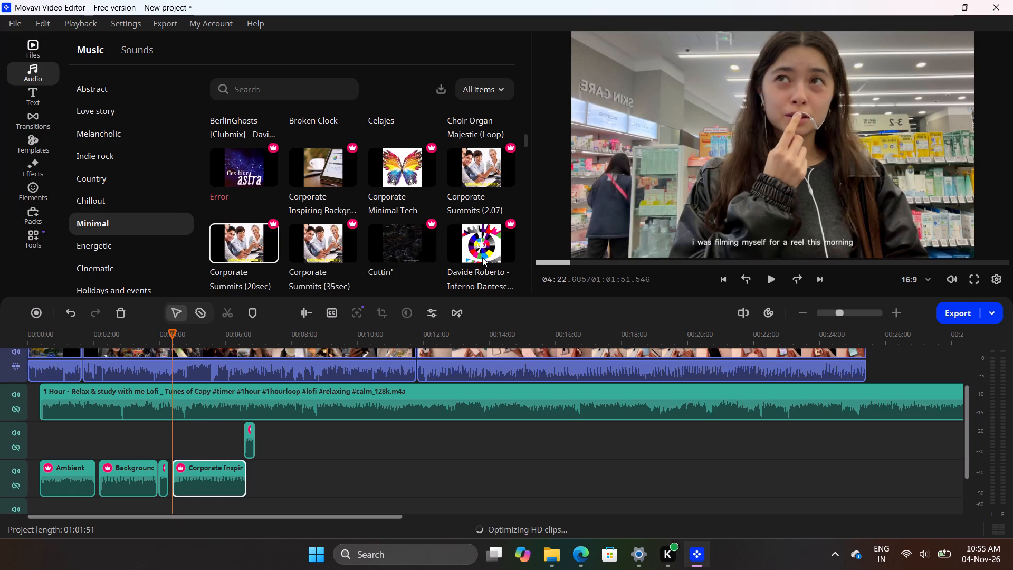
click(477, 240)
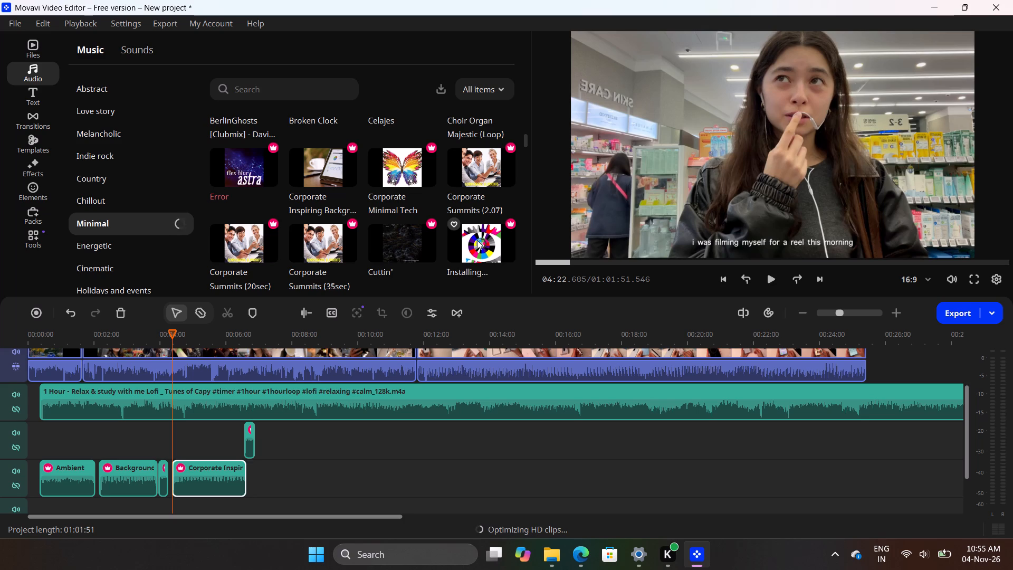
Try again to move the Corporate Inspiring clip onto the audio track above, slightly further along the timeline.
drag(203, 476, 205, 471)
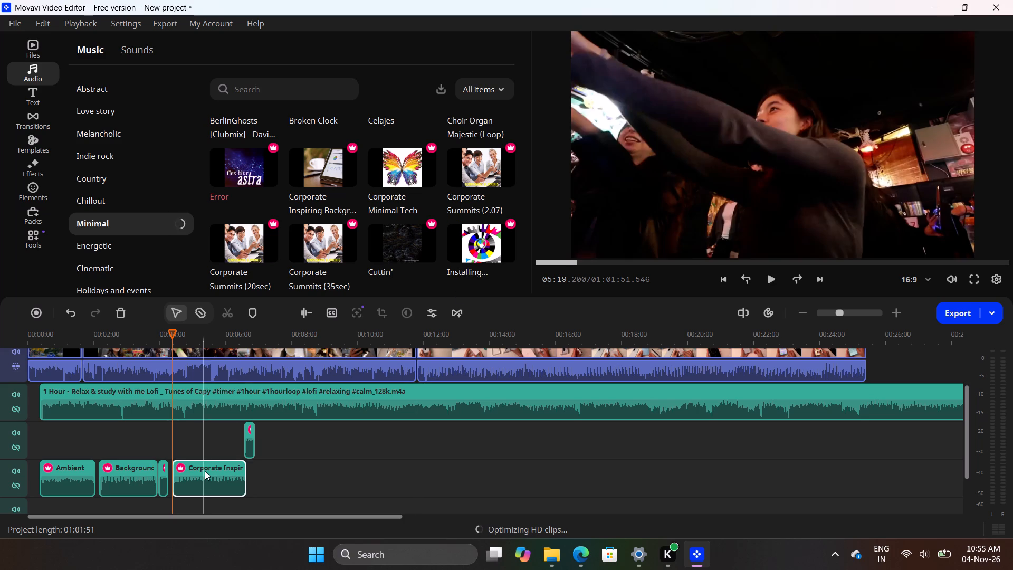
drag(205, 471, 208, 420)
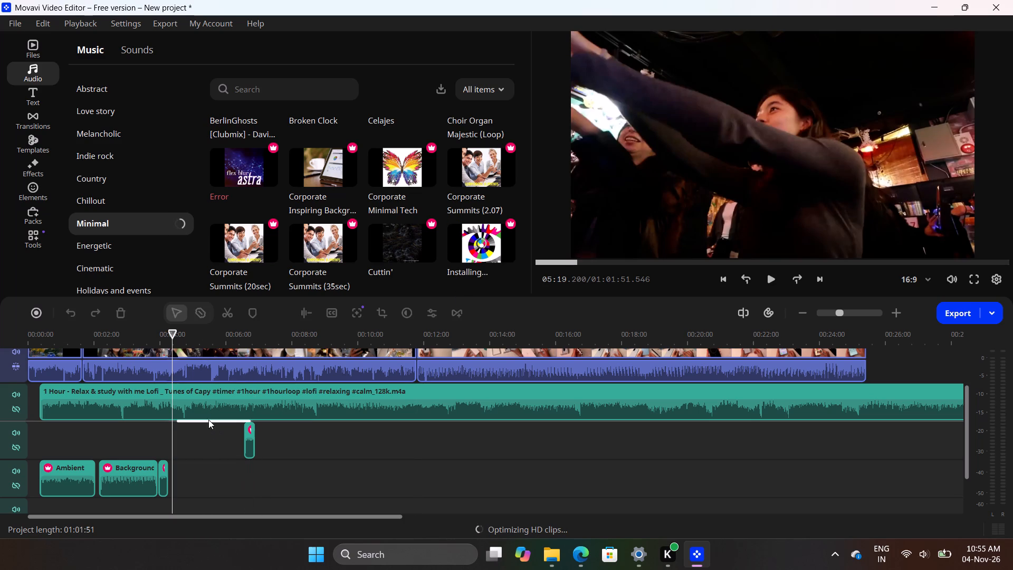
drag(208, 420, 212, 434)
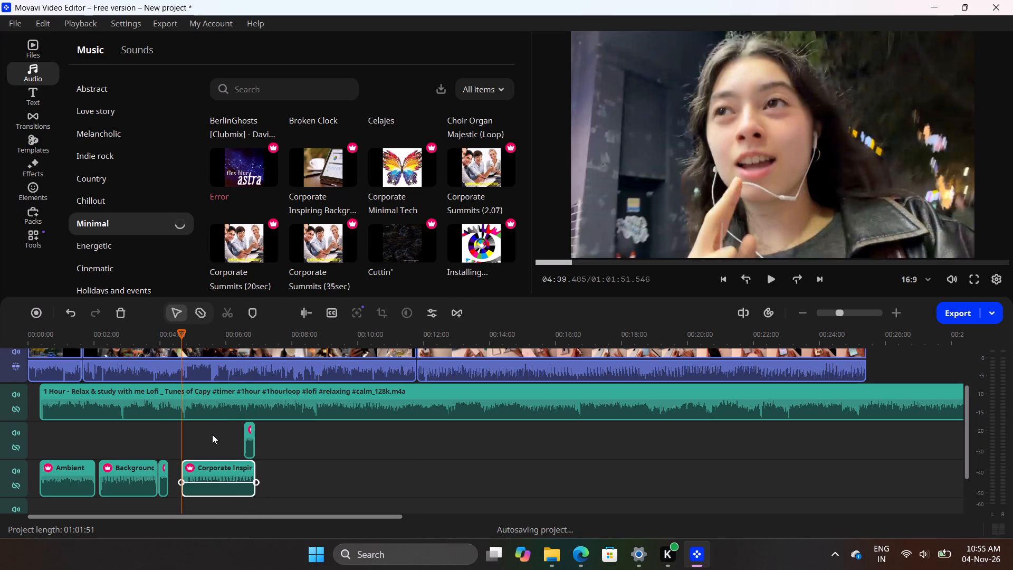
Trim the start of the Corporate Summits (20sec) clip on the upper audio track to about 06:54.7, leaving only a sliver.
drag(248, 434, 279, 435)
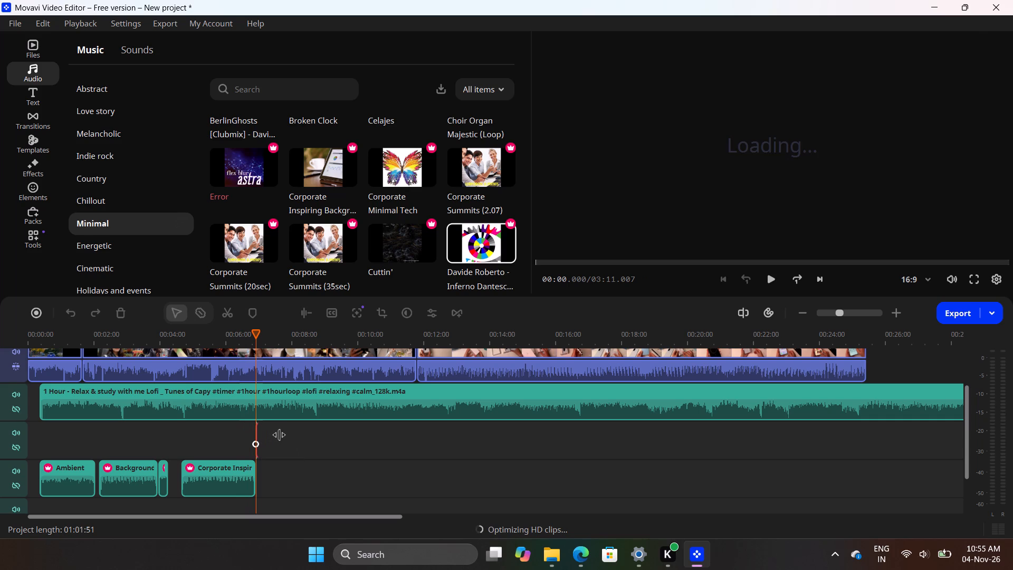
drag(279, 435, 275, 435)
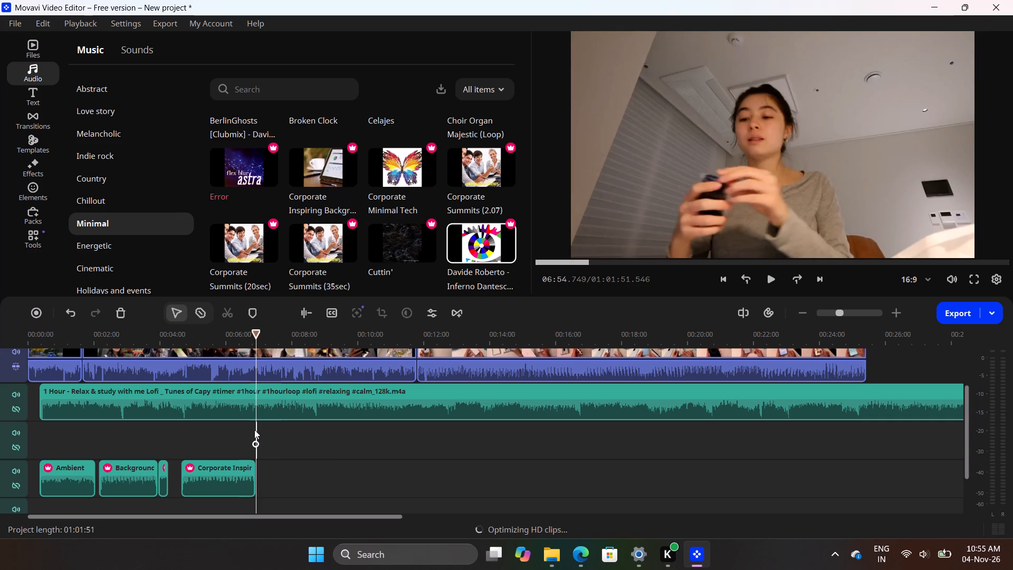
Move the Corporate Inspiring clip up one audio track at about 04:38.7 and place the Background Ambient Glitch clip before it at about 04:19.7.
drag(221, 460, 219, 443)
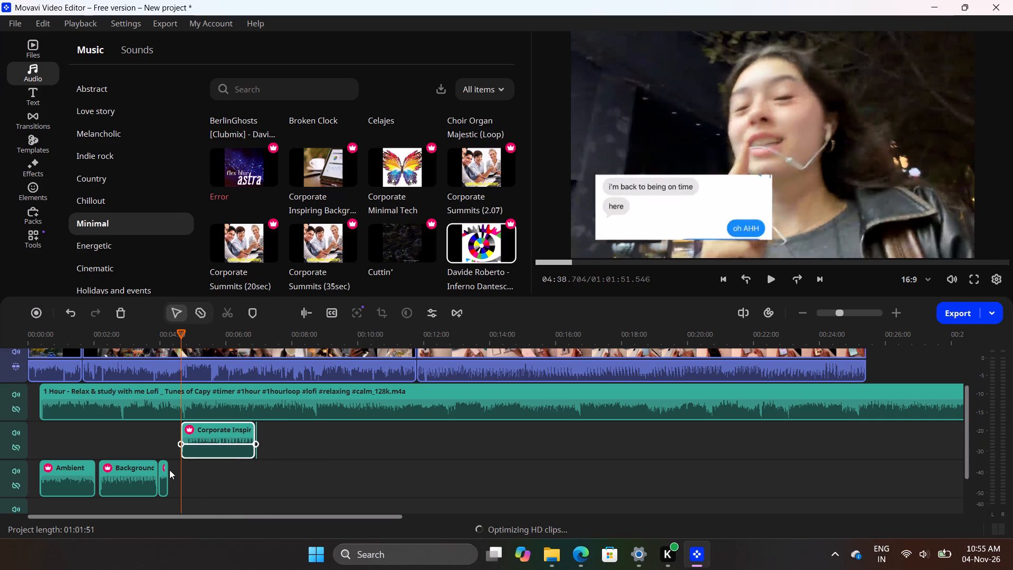
drag(165, 470, 180, 445)
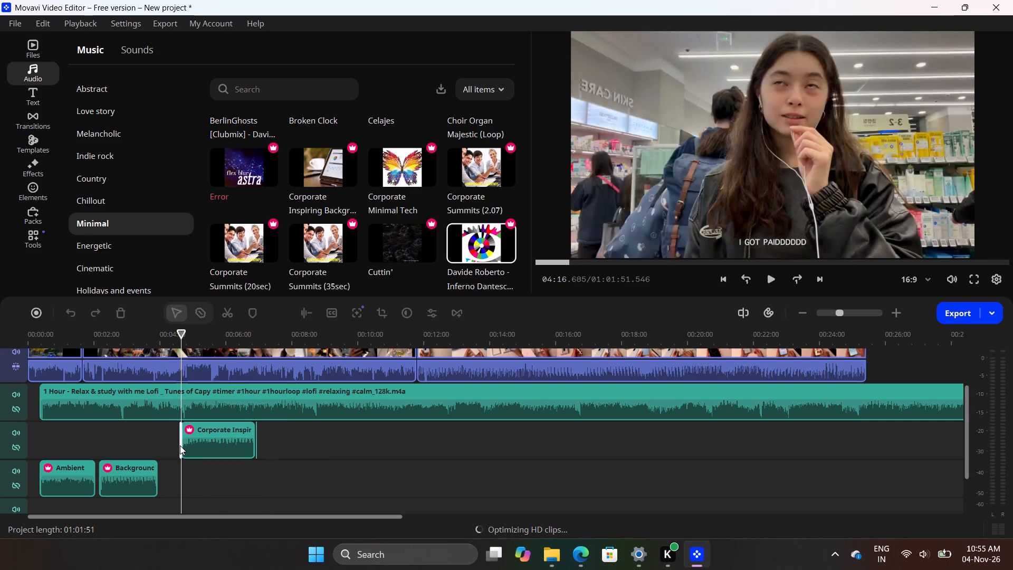
drag(180, 445, 176, 445)
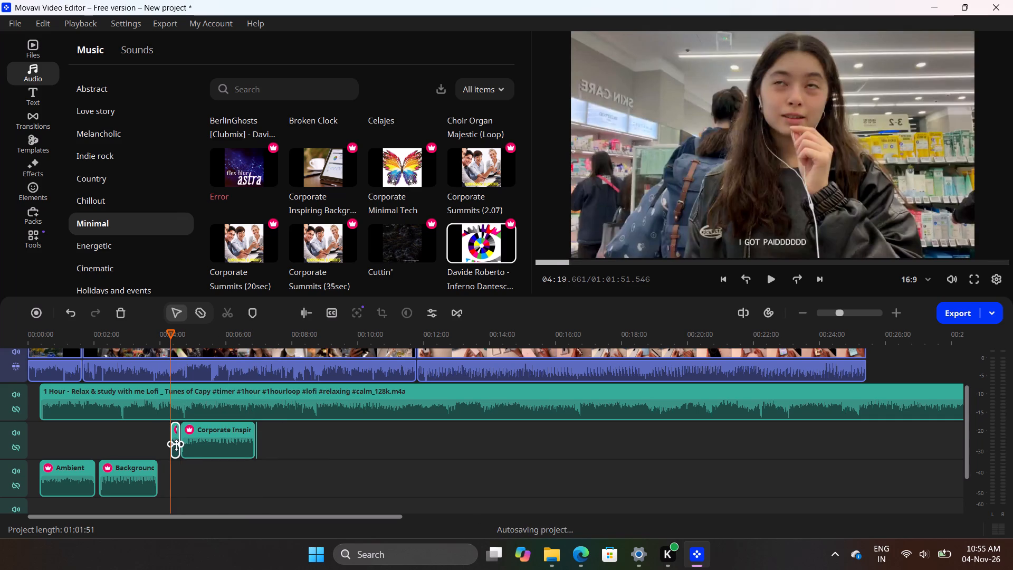
Move the Background Media clip to about 02:31.6 and the Ambient clip to about 00:36 on the Corporate Inspiring clip's audio track.
drag(135, 475, 142, 454)
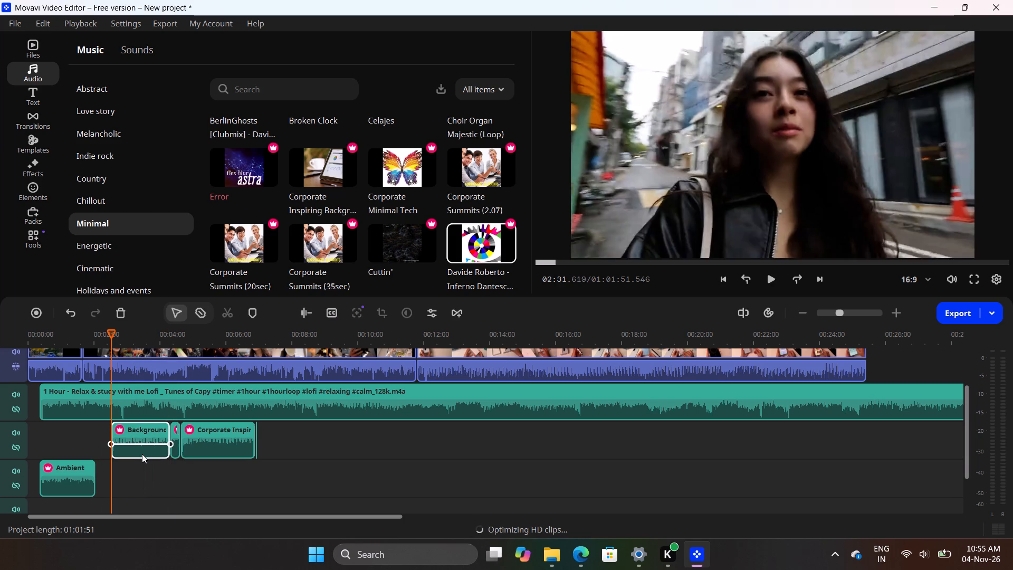
drag(67, 489, 66, 463)
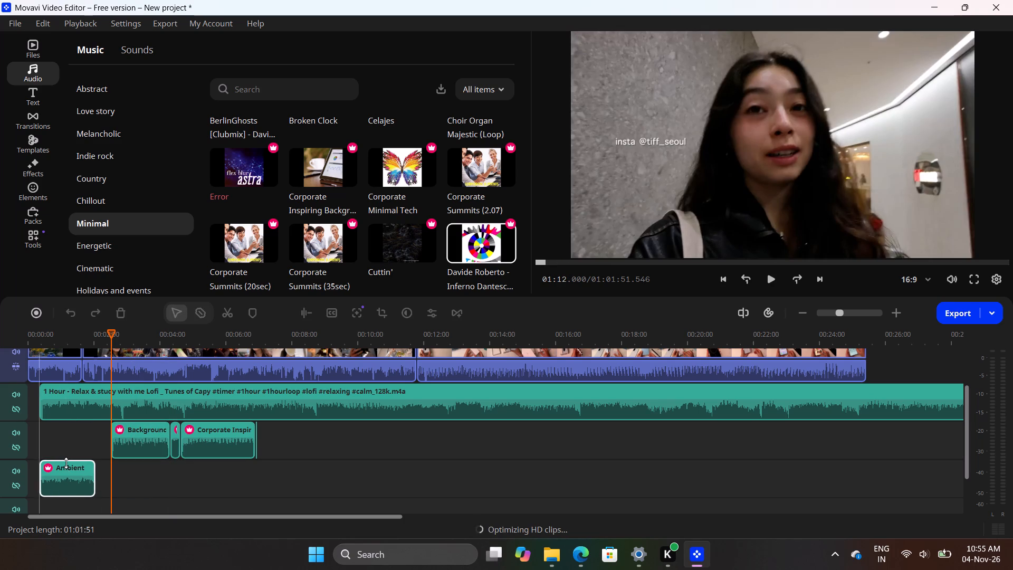
drag(66, 463, 75, 453)
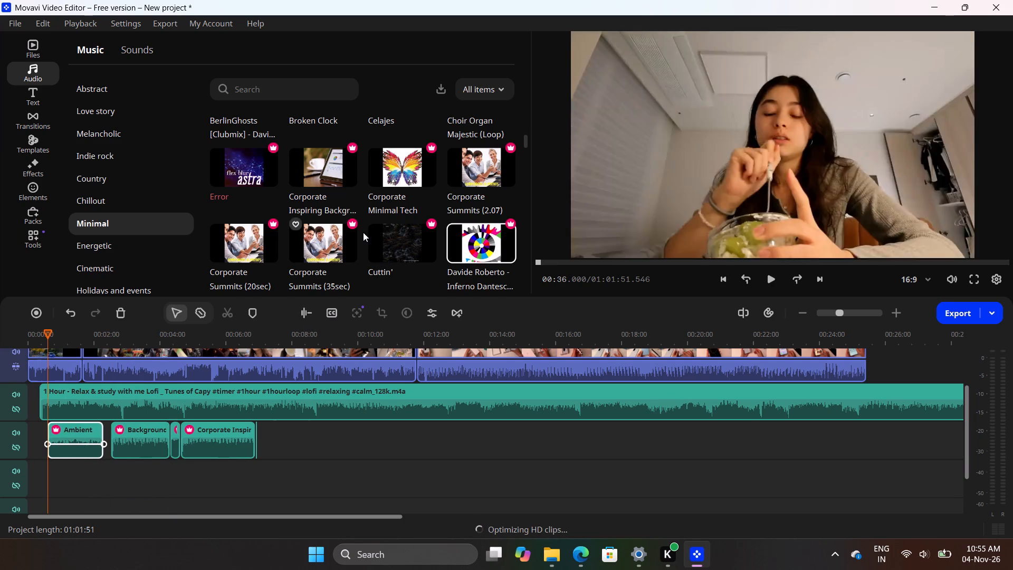
Place the Davide Roberto - Inferno music on a new audio track directly below the lo-fi music, at about 07:07.2.
drag(484, 231, 263, 446)
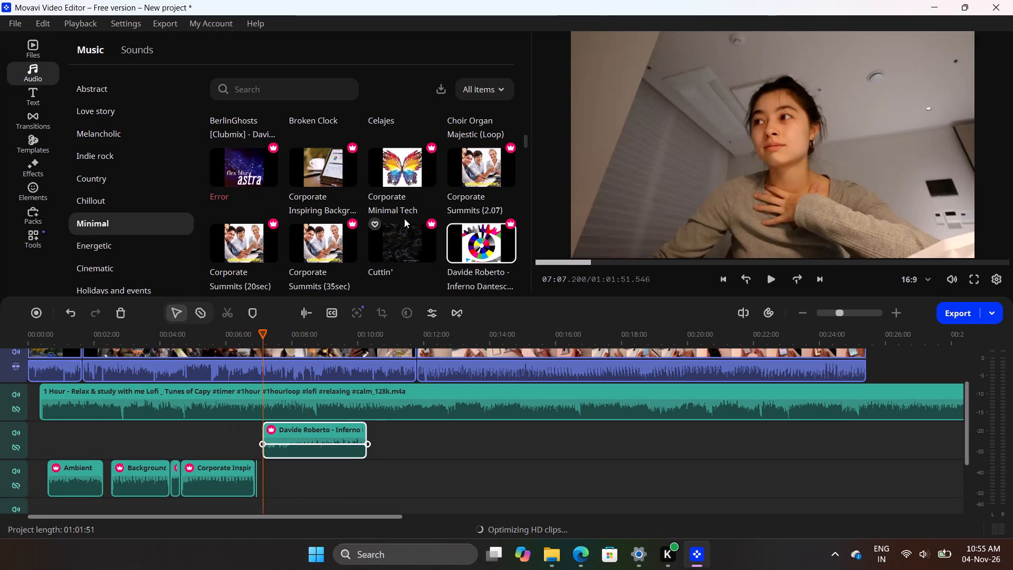
Add the Dream of elegance music right after the Davide Roberto - Inferno clip on the same audio track, at about 10:18.2.
scroll(404, 218, down, 2)
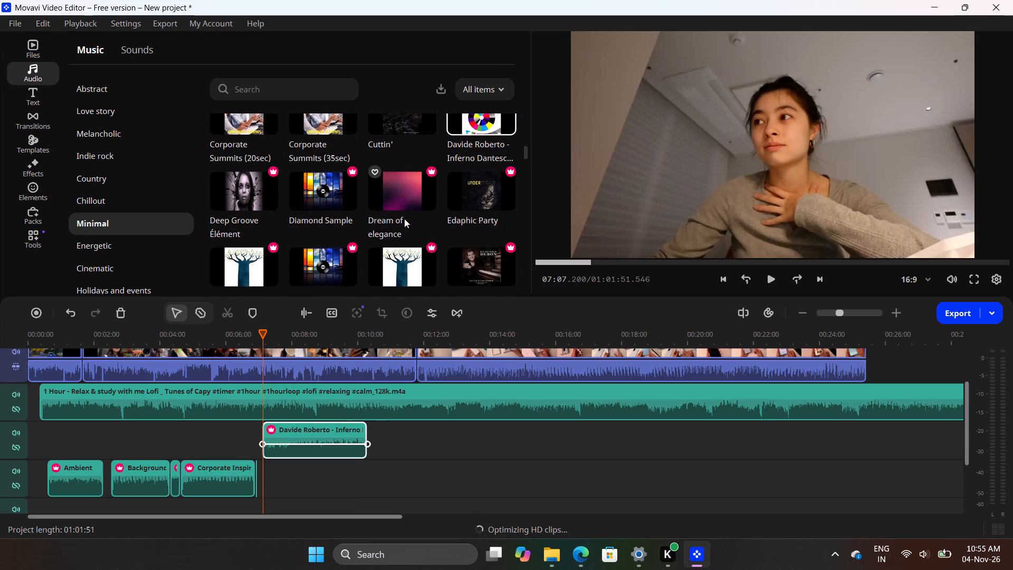
click(402, 194)
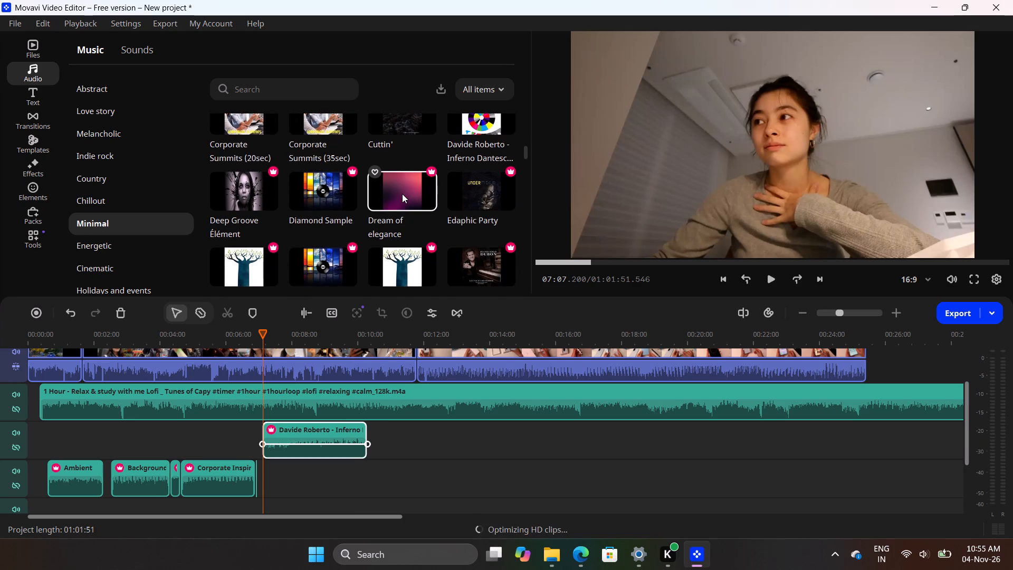
drag(405, 199, 368, 482)
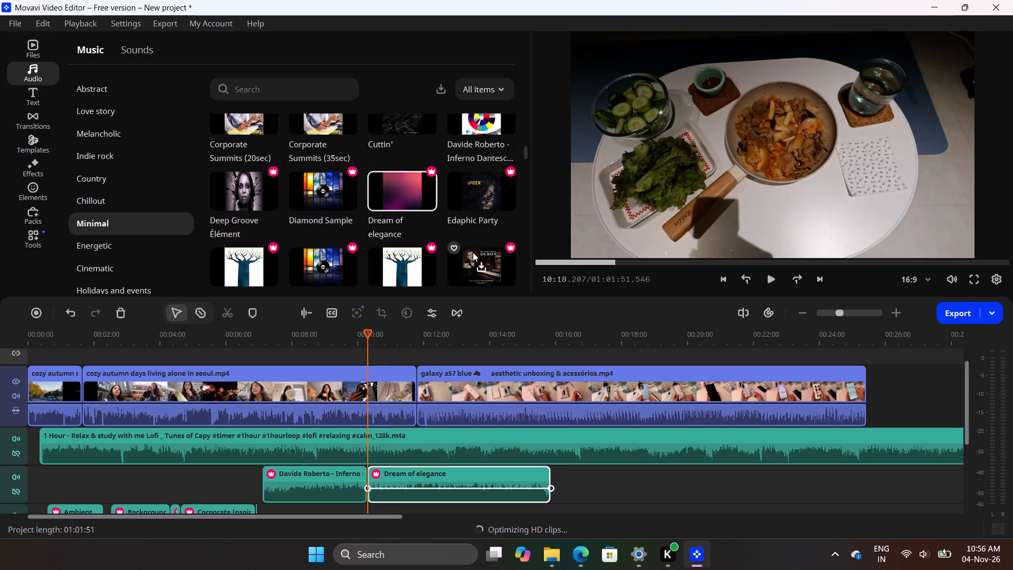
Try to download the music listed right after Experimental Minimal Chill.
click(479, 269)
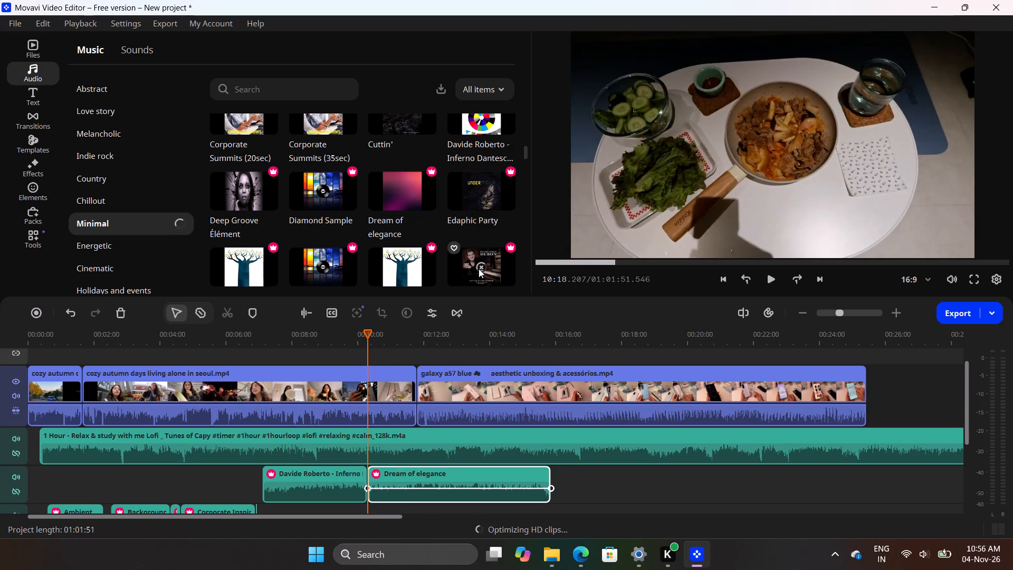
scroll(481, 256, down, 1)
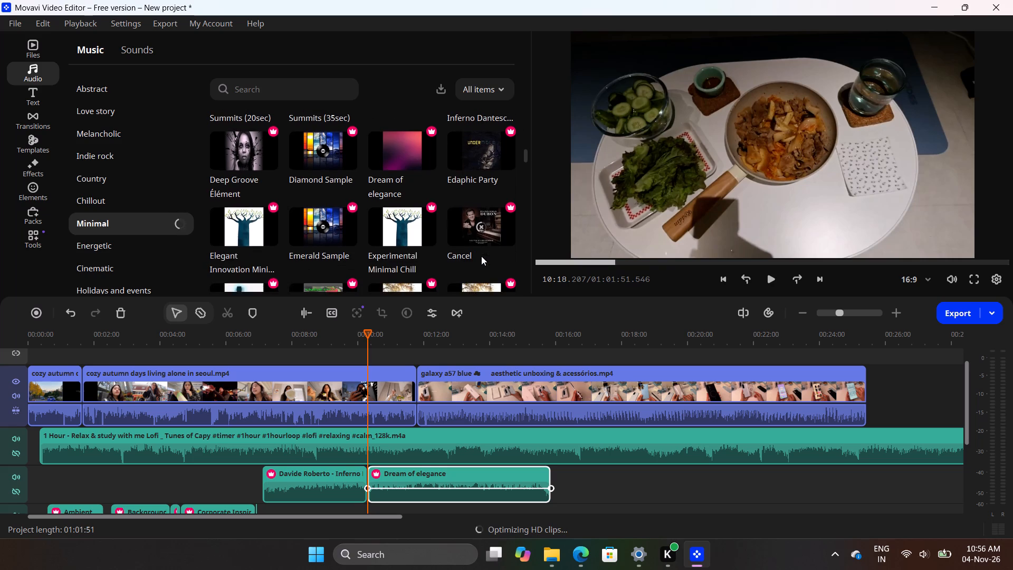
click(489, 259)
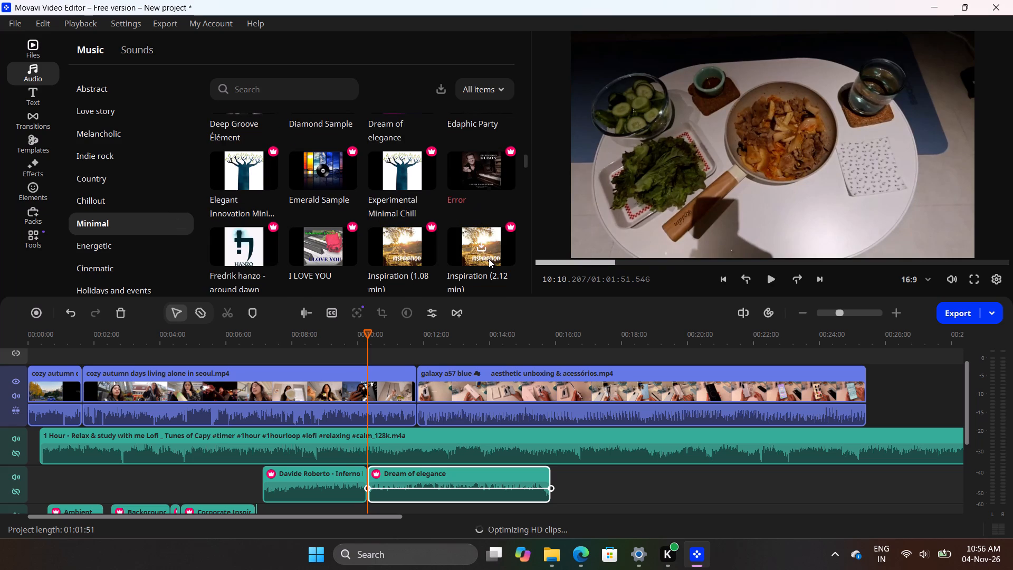
Download the Inspiration (2.12 min) music and place it on a separate audio track above, just after the Dream of elegance clip ends.
click(483, 249)
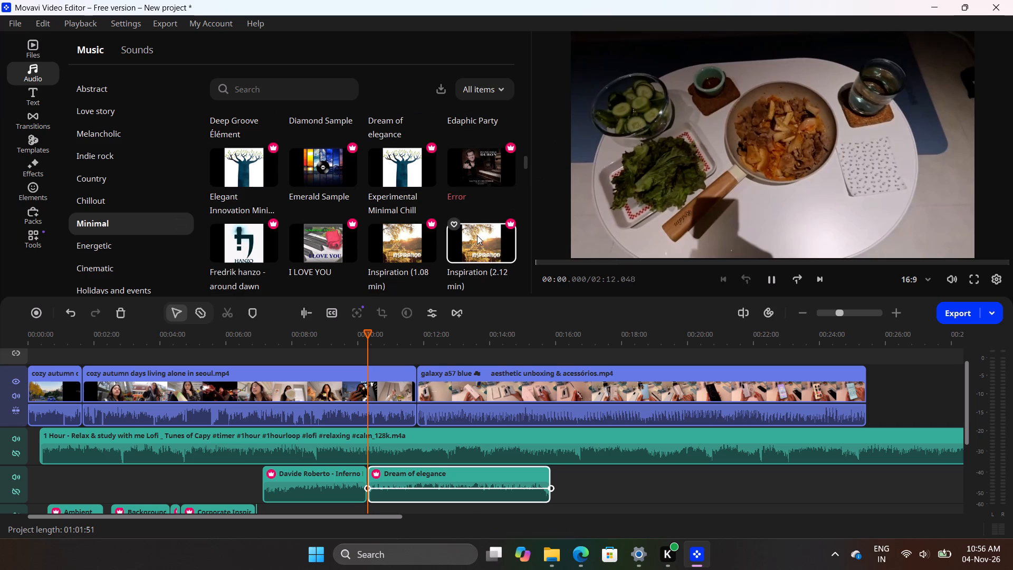
drag(477, 235, 552, 487)
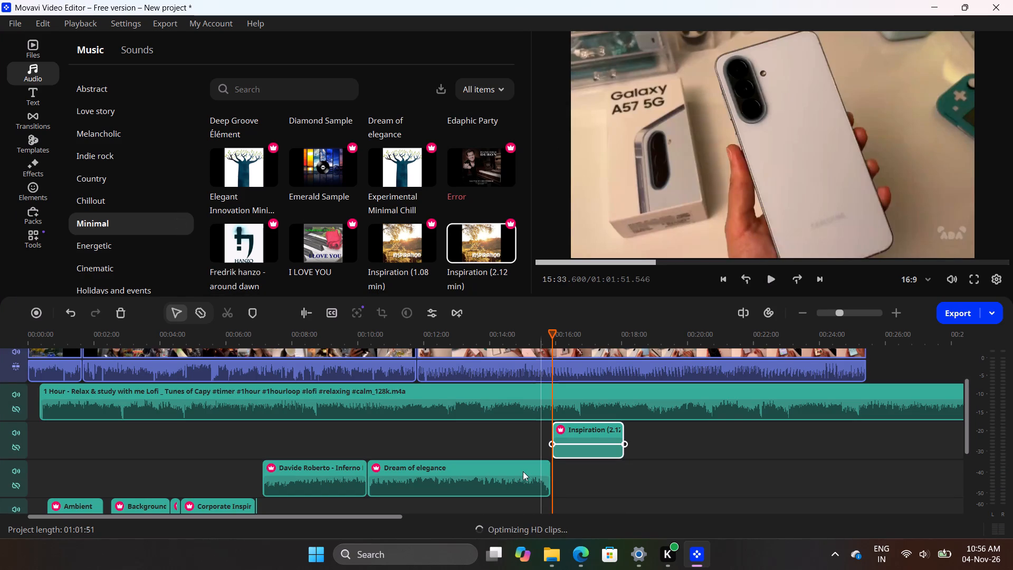
Try to move the Dream of elegance clip up to the Inspiration clip's track, shifting it later to about 10:35.
drag(521, 472, 527, 437)
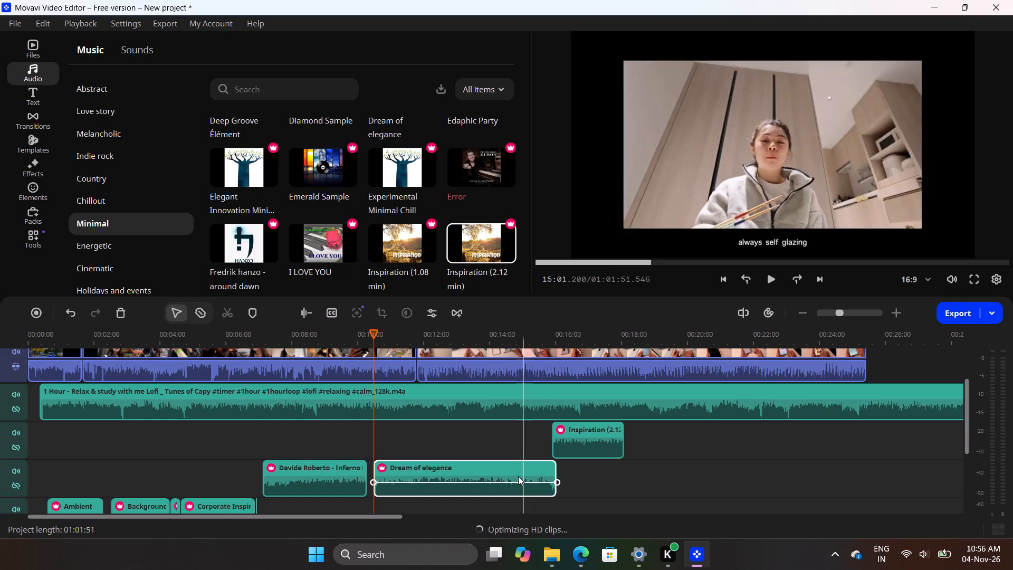
drag(517, 474, 517, 450)
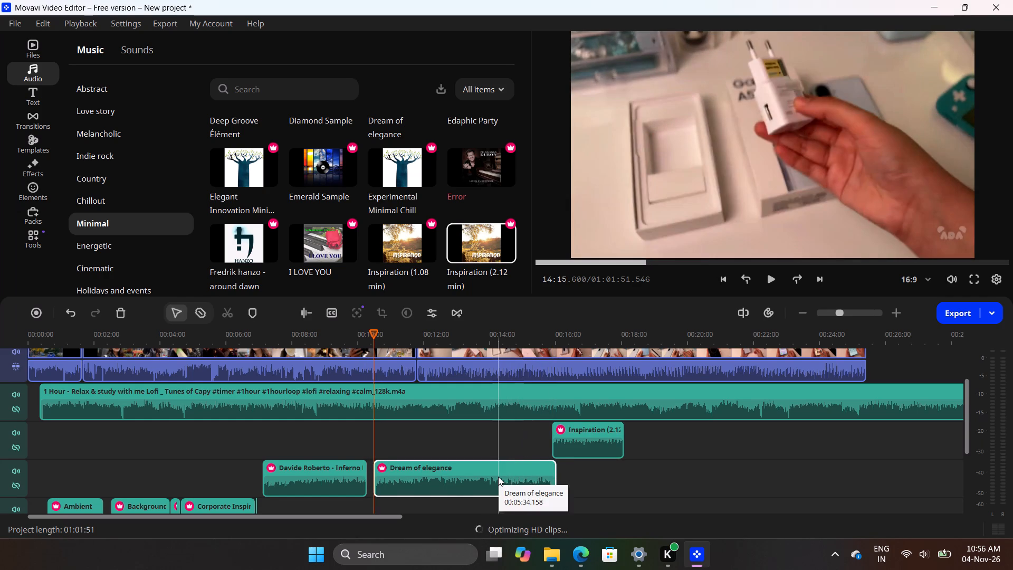
drag(498, 477, 503, 447)
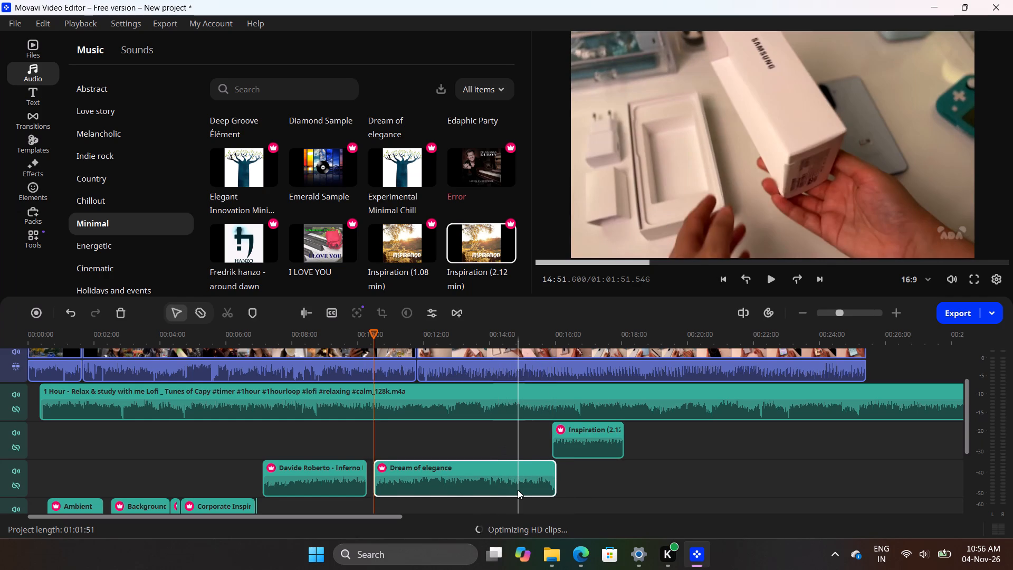
click(508, 480)
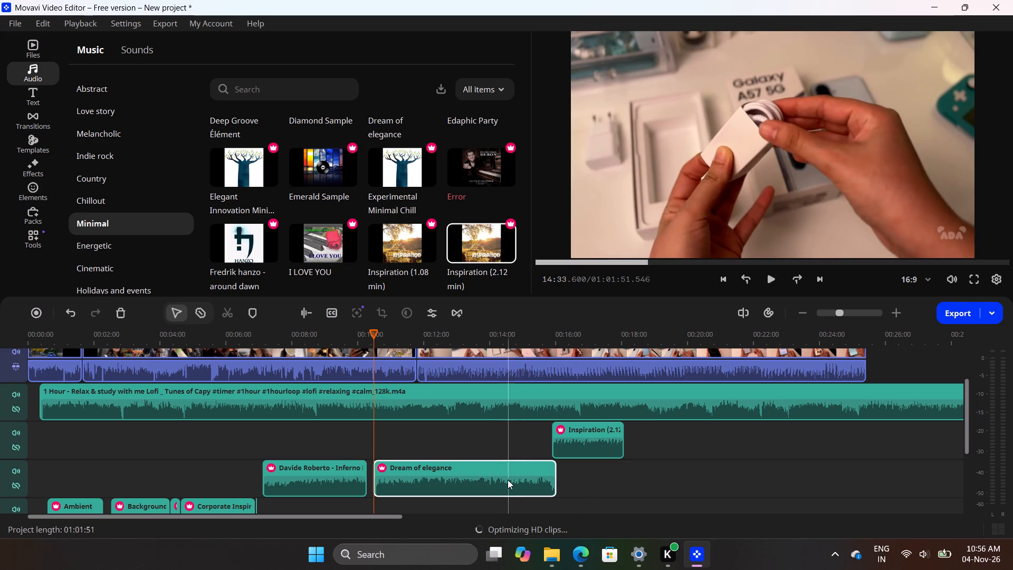
drag(508, 480, 510, 448)
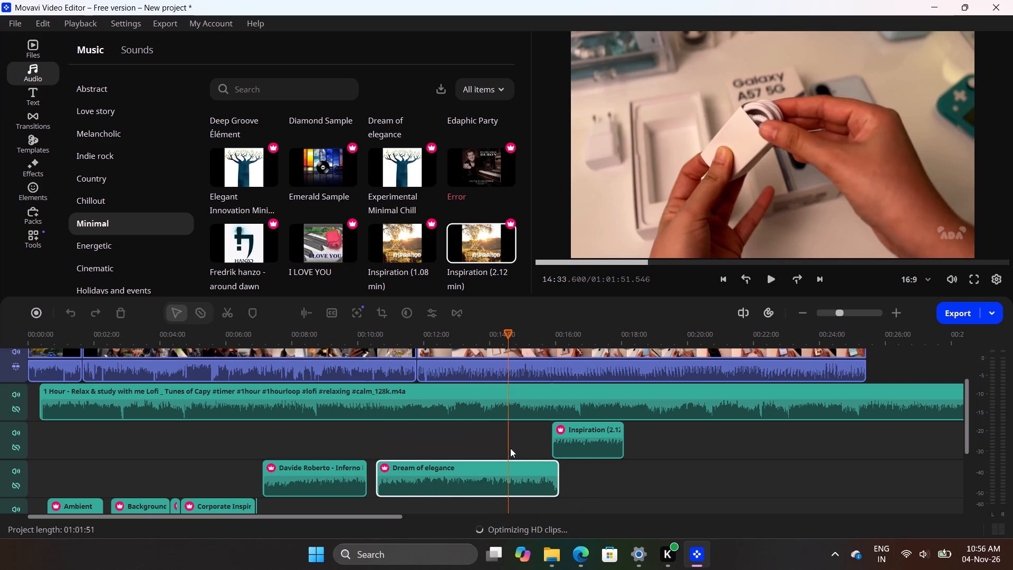
drag(510, 448, 511, 445)
drag(516, 468, 516, 465)
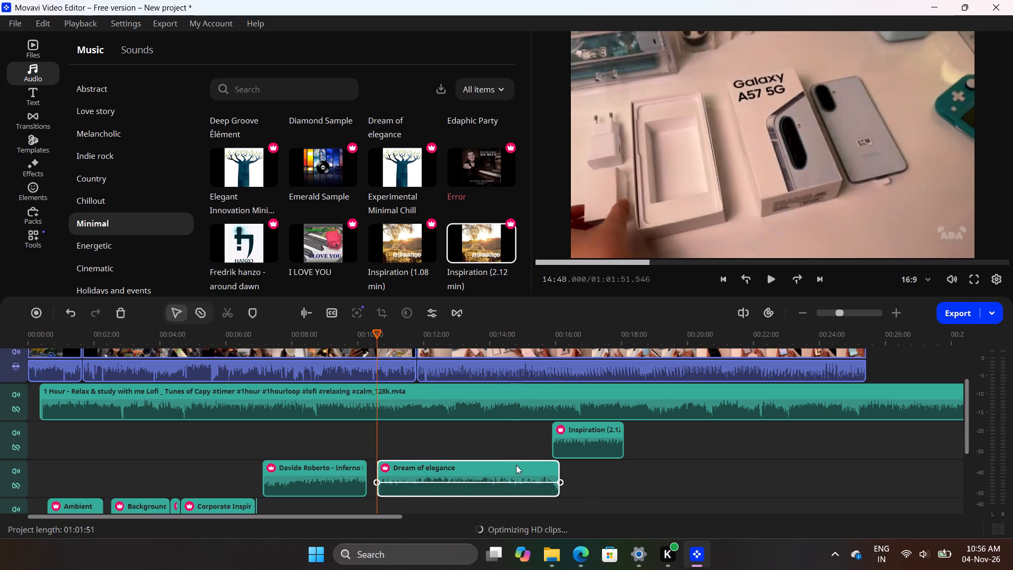
drag(516, 465, 517, 433)
click(517, 433)
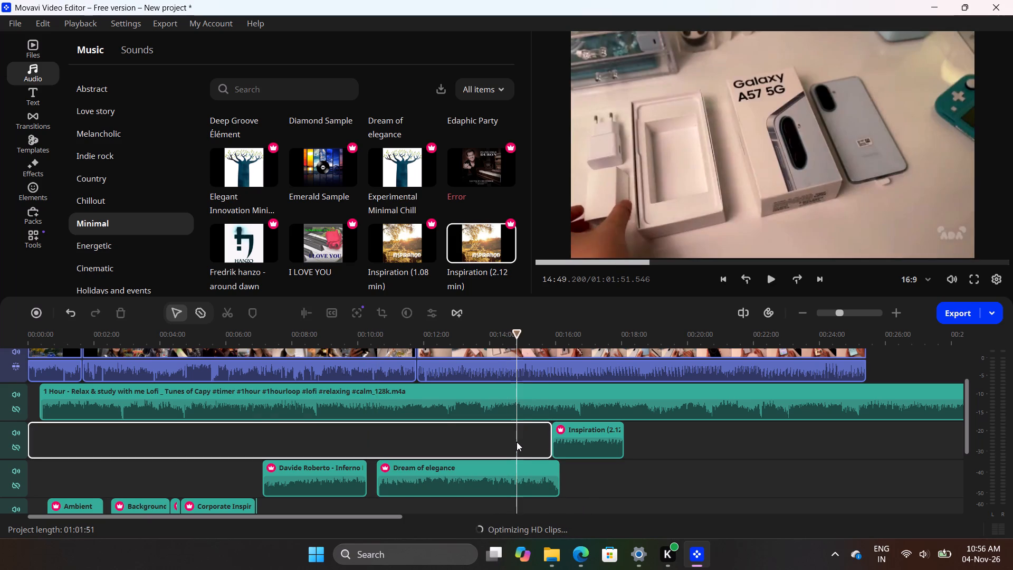
click(454, 483)
drag(454, 484, 454, 437)
drag(454, 437, 411, 247)
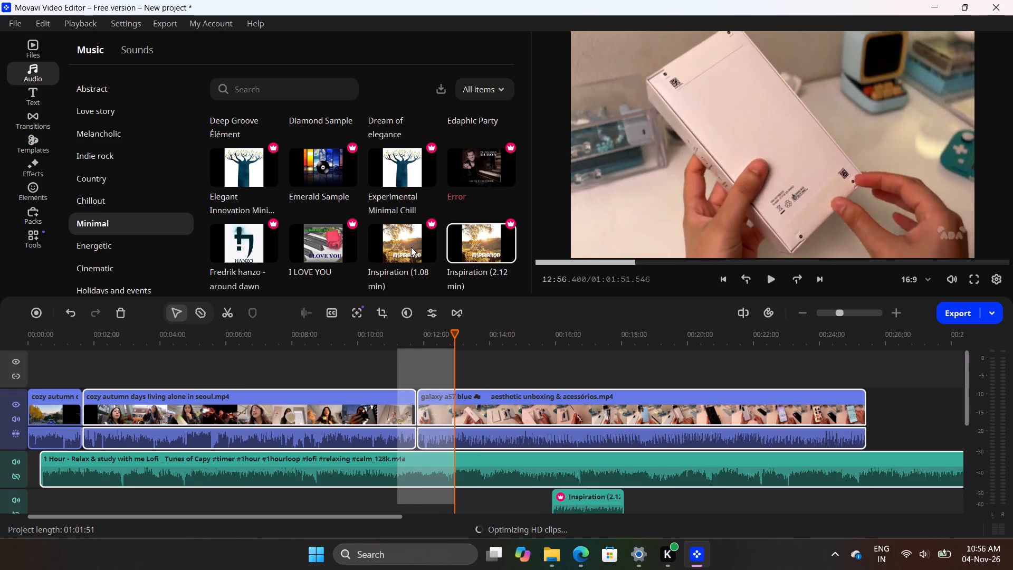
Download the Inspiration (1.08 min) music and insert it on the lo-fi track directly ahead of the lo-fi music.
drag(411, 247, 414, 248)
click(414, 248)
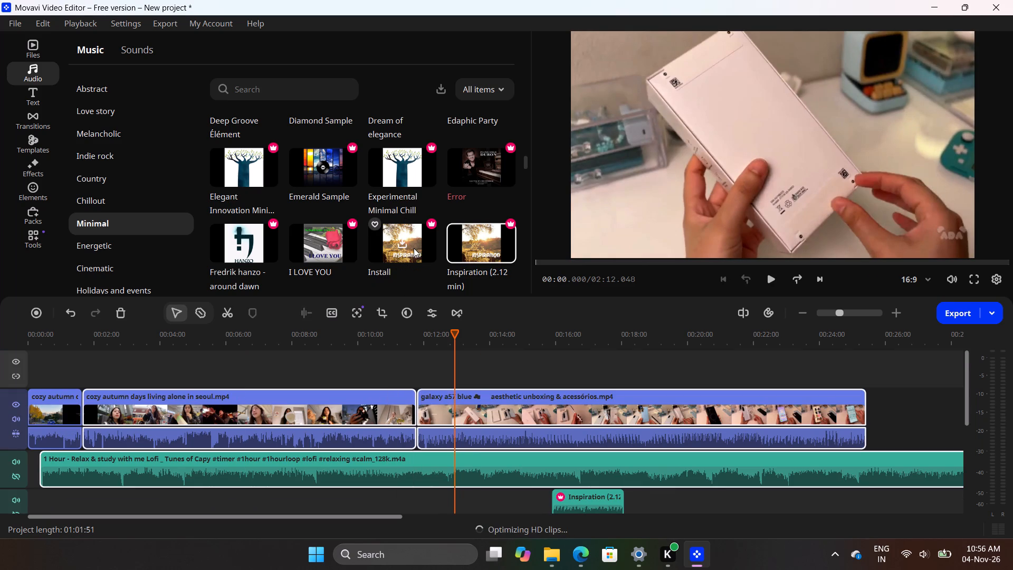
drag(414, 248, 582, 475)
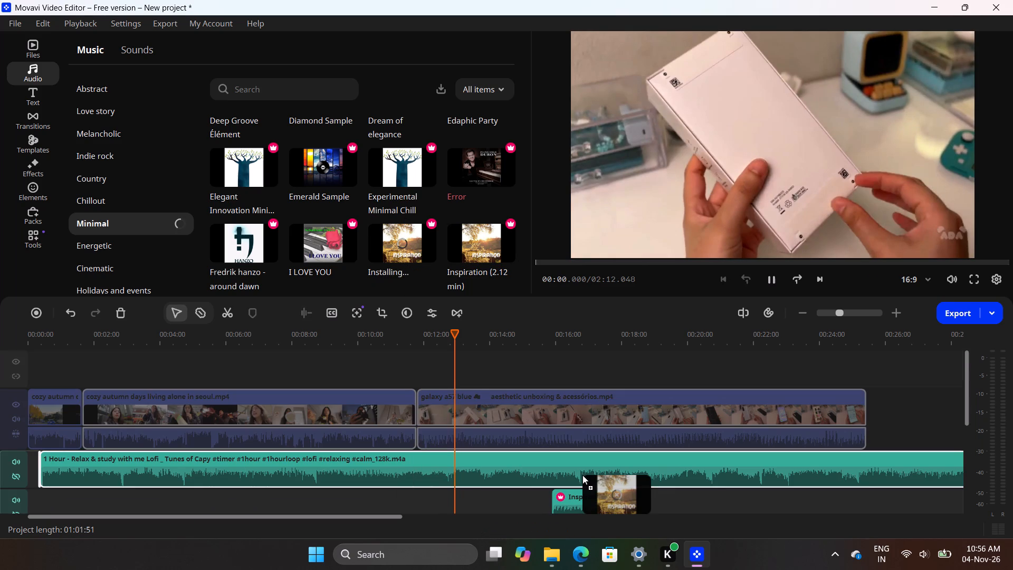
drag(582, 475, 626, 486)
Shift the Davide Roberto - Inferno clip later on its track so it ends where Dream of elegance starts.
scroll(524, 496, up, 3)
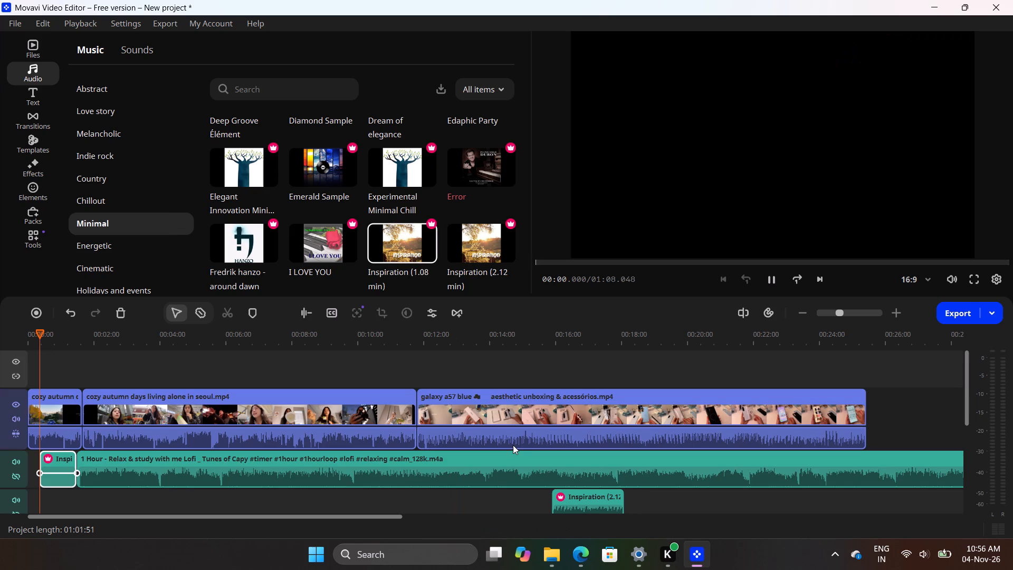
scroll(479, 494, up, 2)
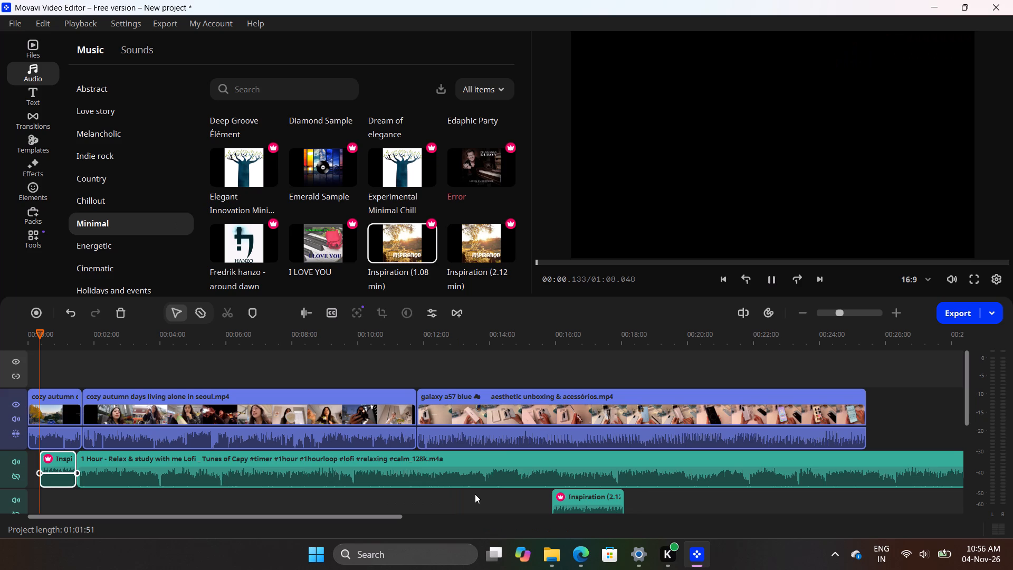
scroll(475, 494, up, 2)
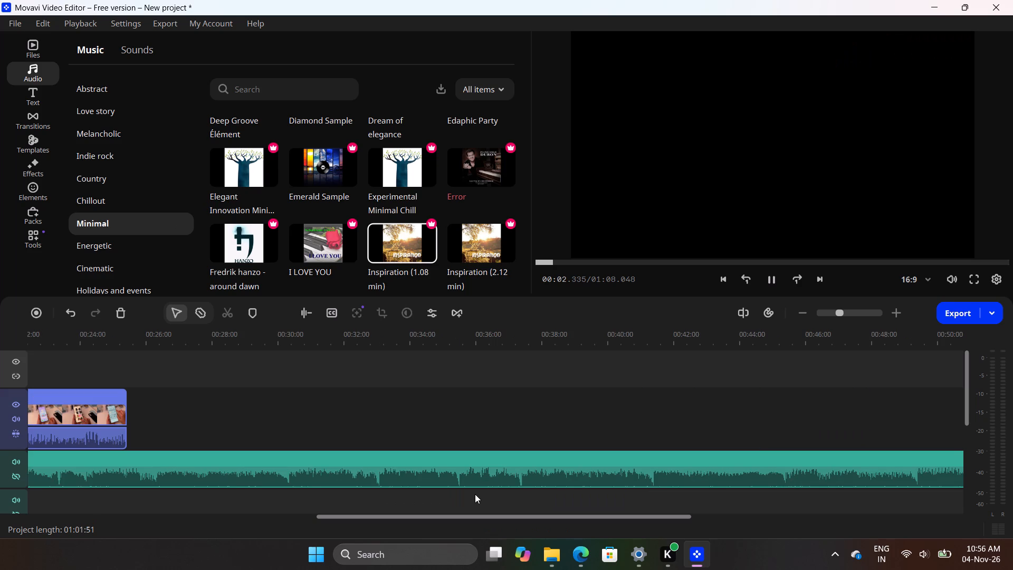
scroll(479, 505, up, 1)
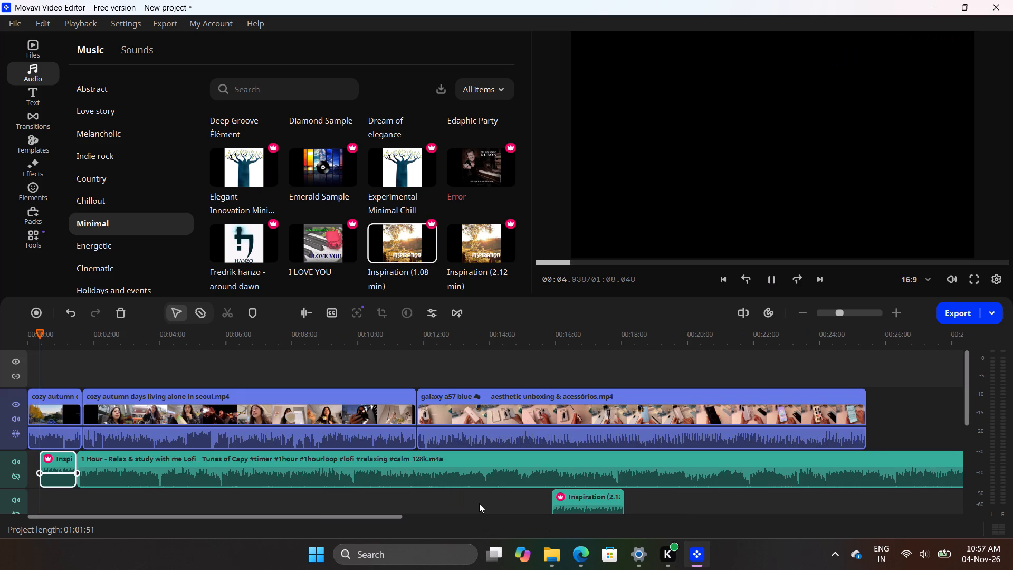
scroll(749, 455, up, 1)
scroll(967, 435, up, 1)
click(967, 435)
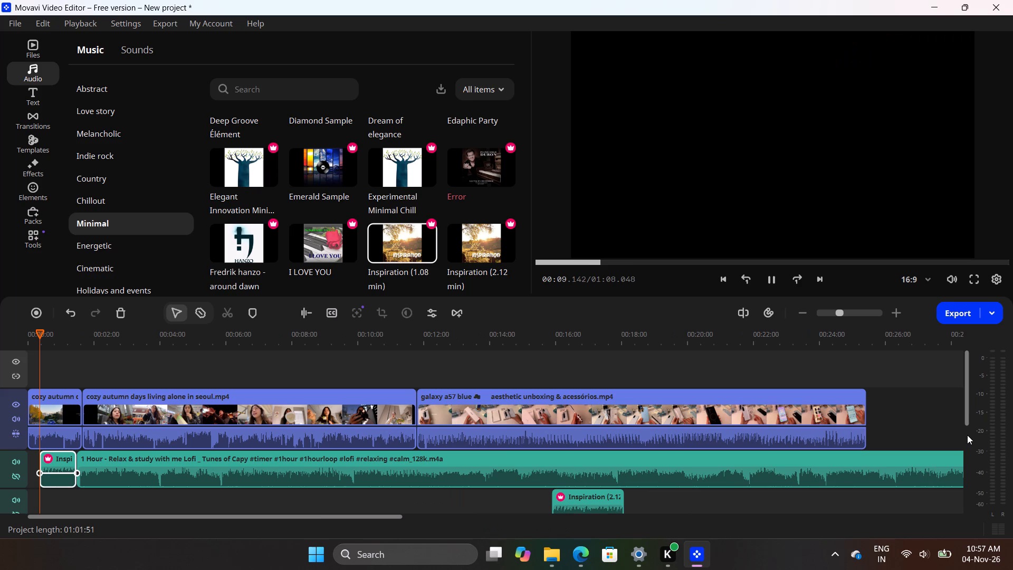
scroll(967, 435, up, 1)
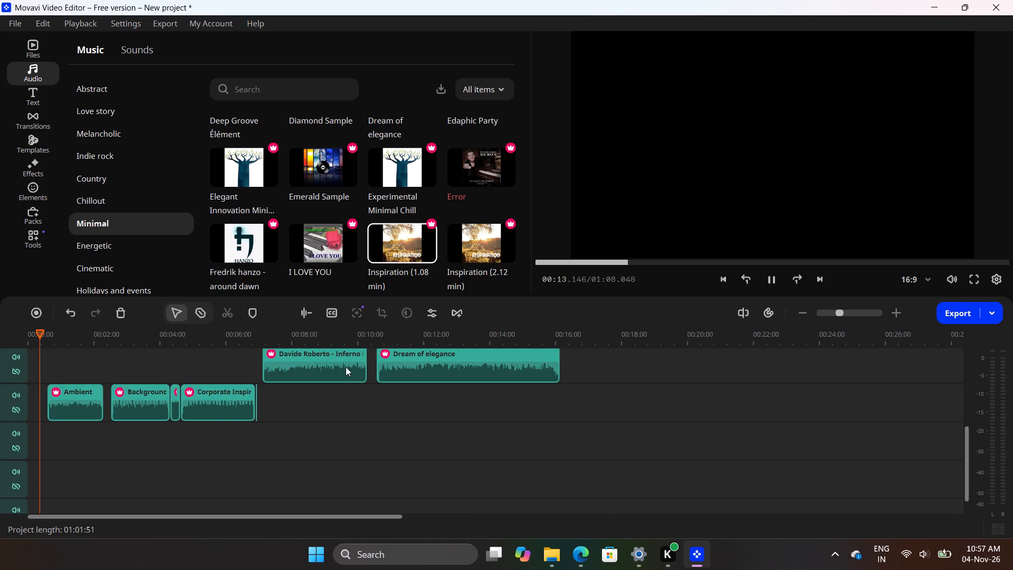
drag(346, 367, 360, 367)
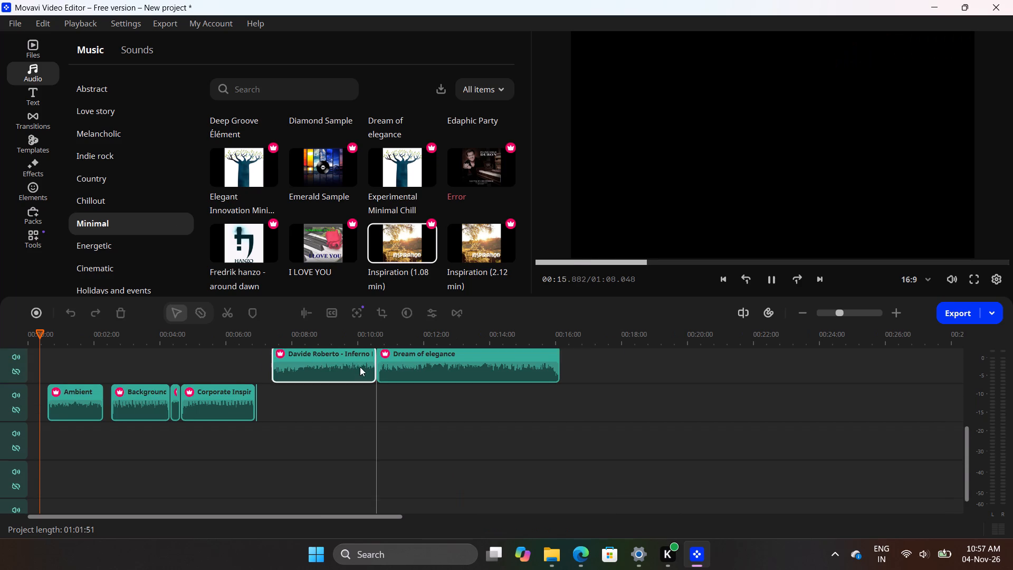
Move the Corporate, short unnamed, Background and Ambient clips up to the Davide Roberto - Inferno track, arranging them ahead of it.
drag(237, 408, 253, 378)
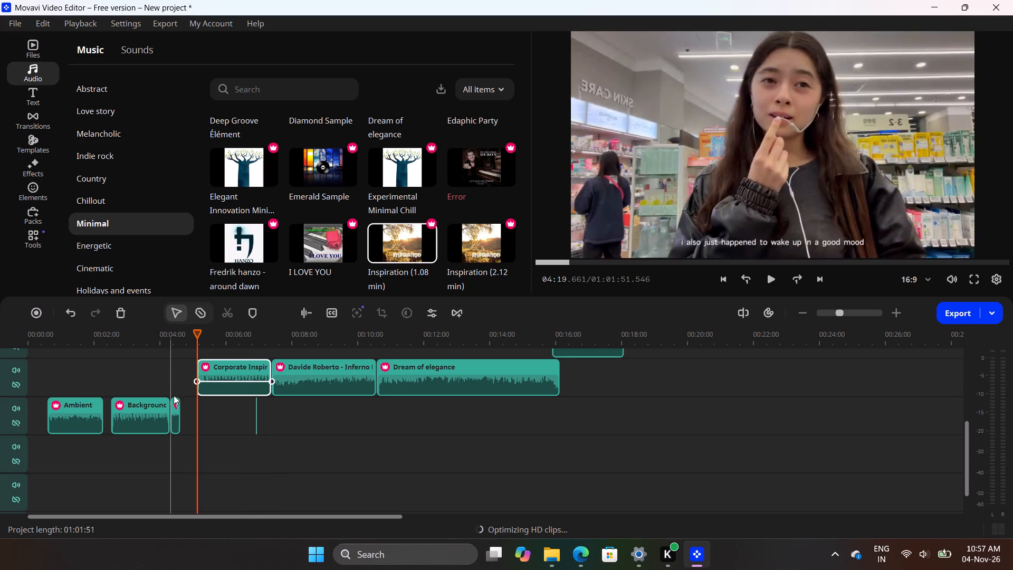
drag(175, 405, 188, 386)
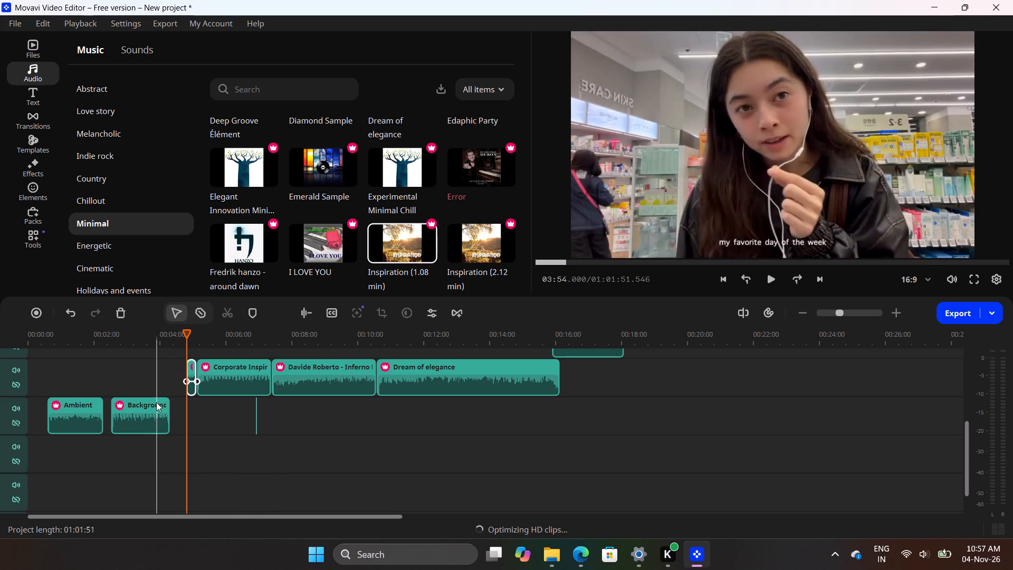
drag(156, 402, 168, 378)
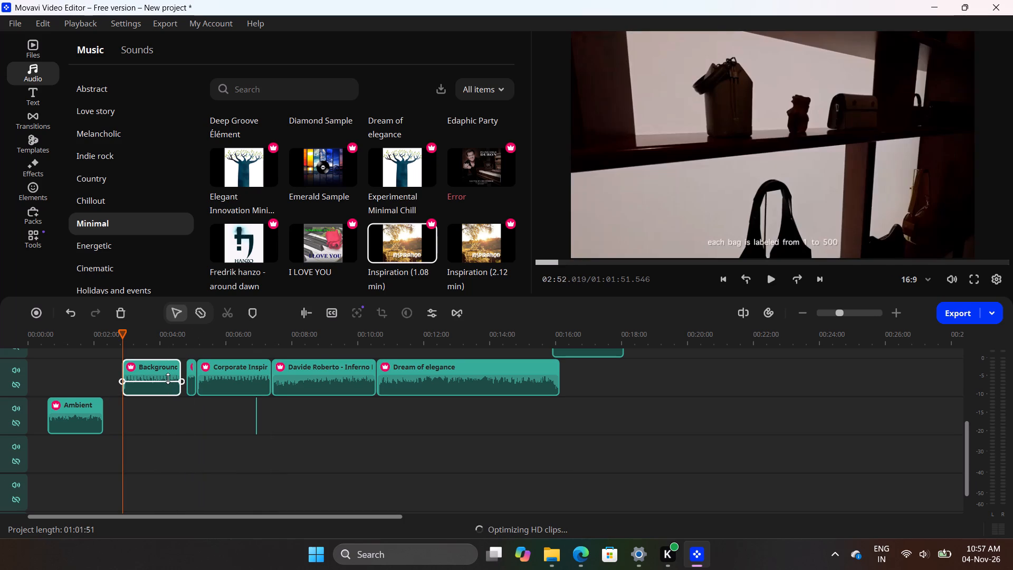
drag(89, 422, 98, 386)
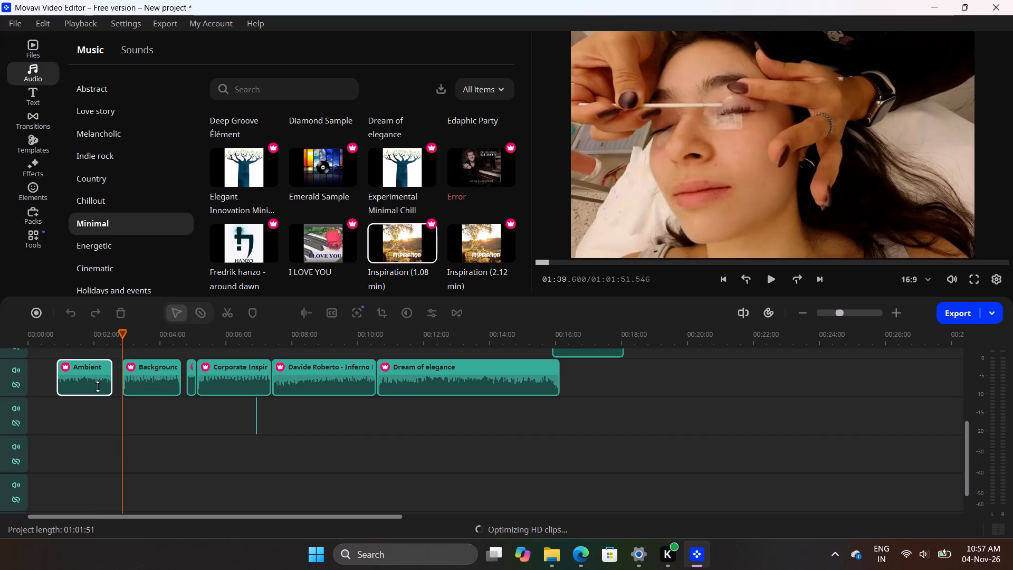
drag(98, 386, 100, 386)
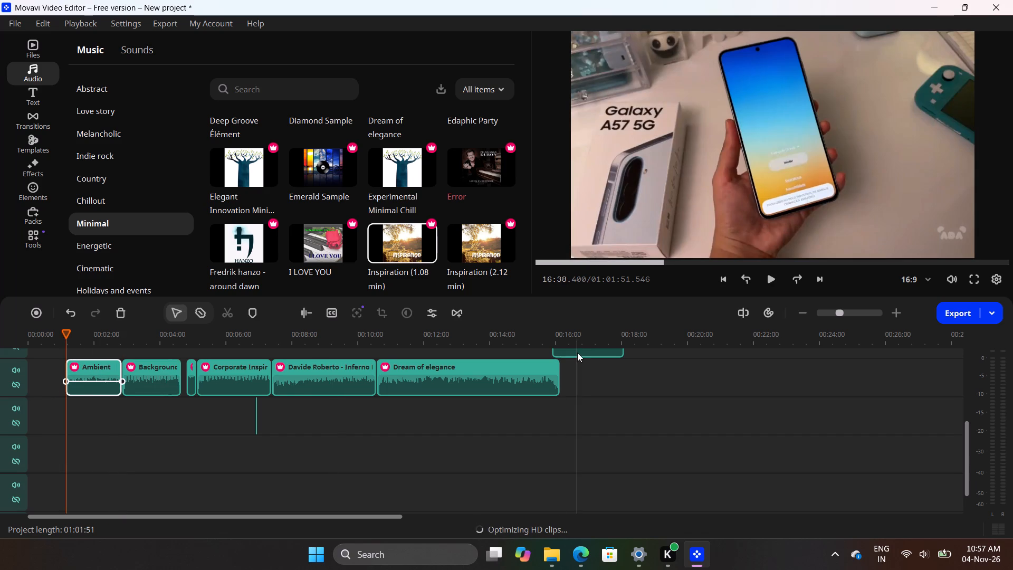
Move the Inspiration (2.12 min) clip down to the shared music track, right after Dream of elegance at about 16:09.
drag(578, 352, 589, 359)
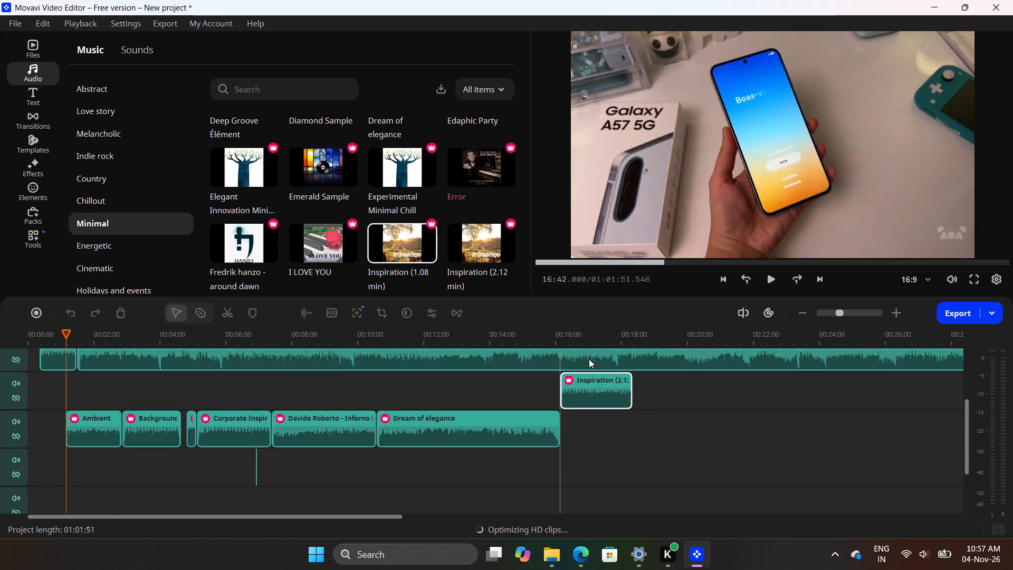
drag(589, 359, 597, 412)
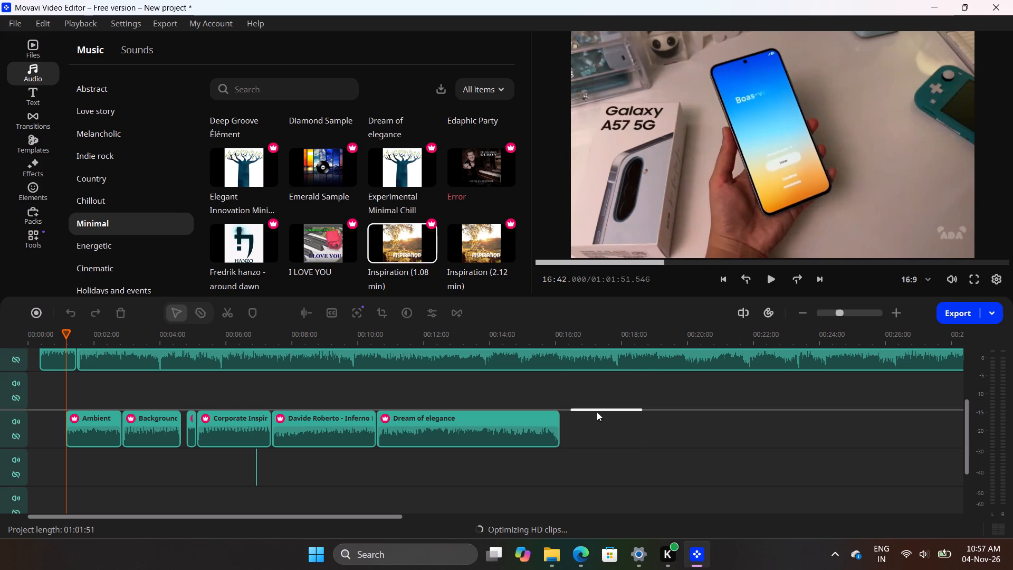
drag(597, 412, 590, 431)
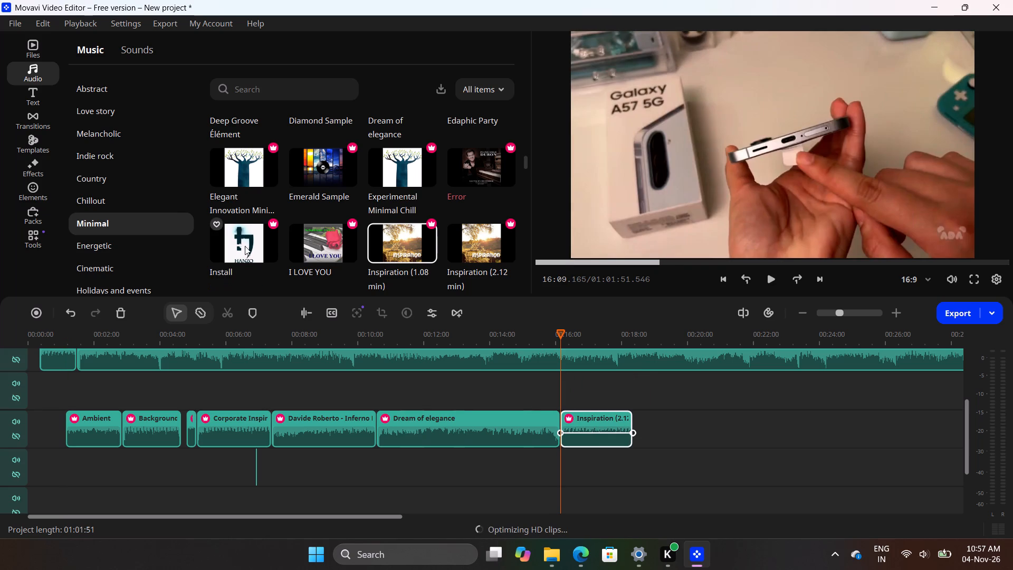
Download the Fredrik hanzo - around dawn music and place it on a new track above the shared one, starting where Inspiration (2.12 min) ends.
drag(245, 241, 35, 439)
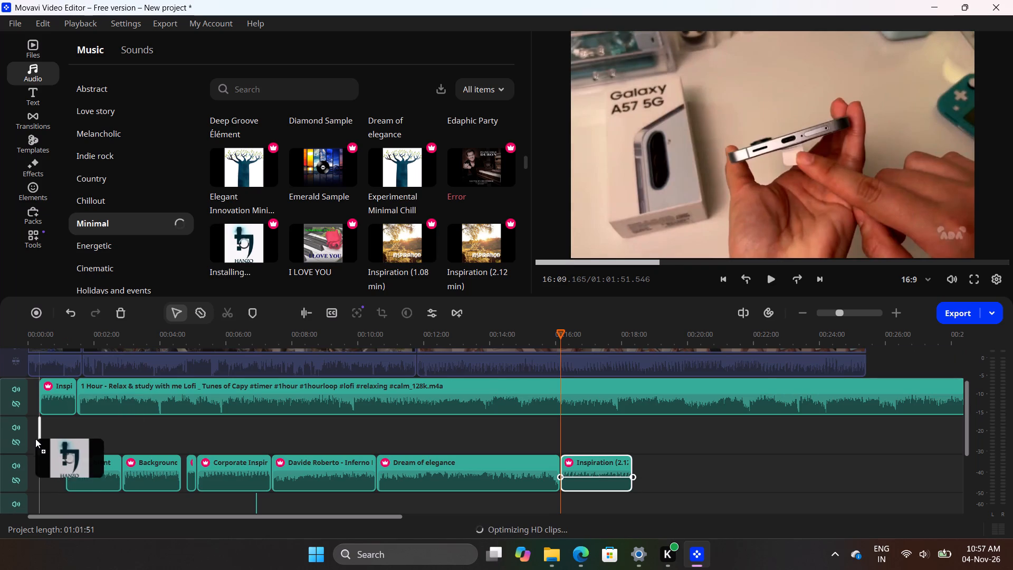
drag(35, 439, 0, 453)
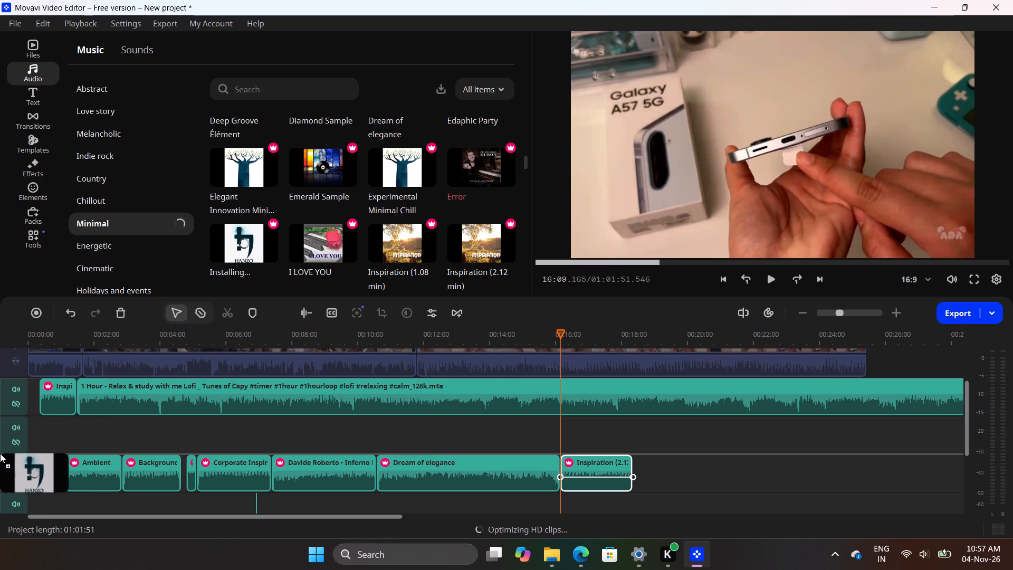
drag(0, 453, 0, 455)
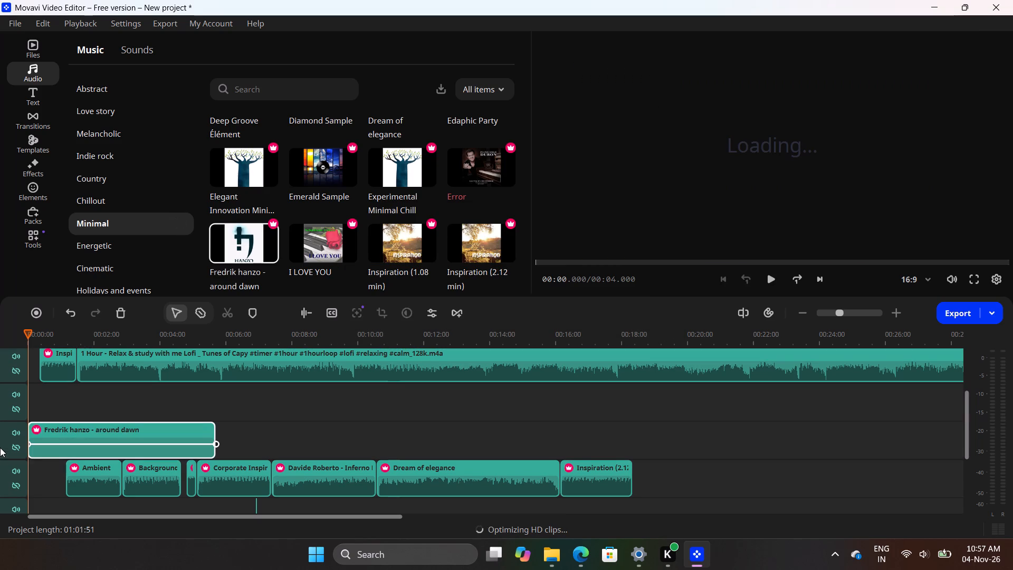
drag(111, 435, 180, 417)
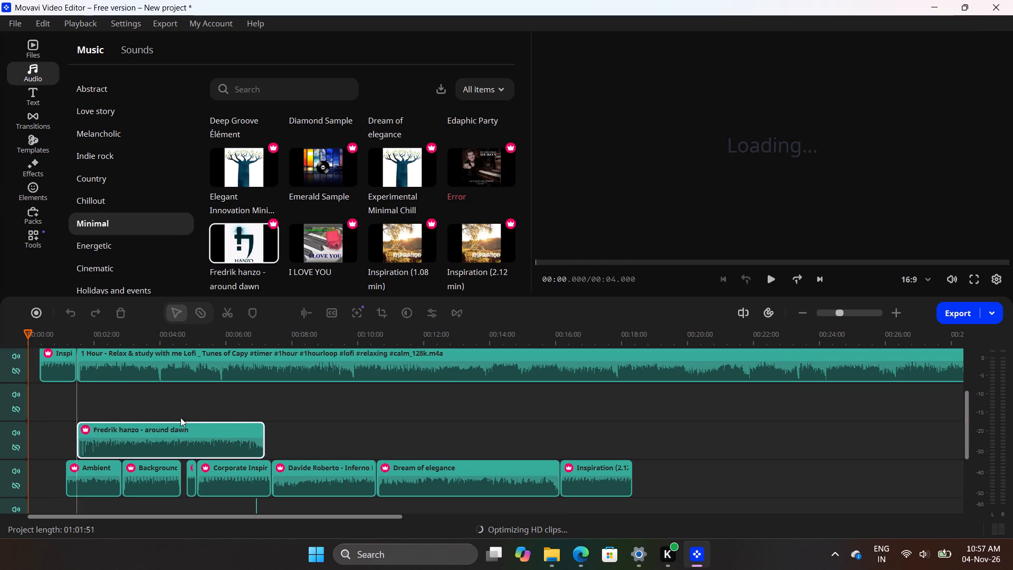
drag(180, 417, 672, 463)
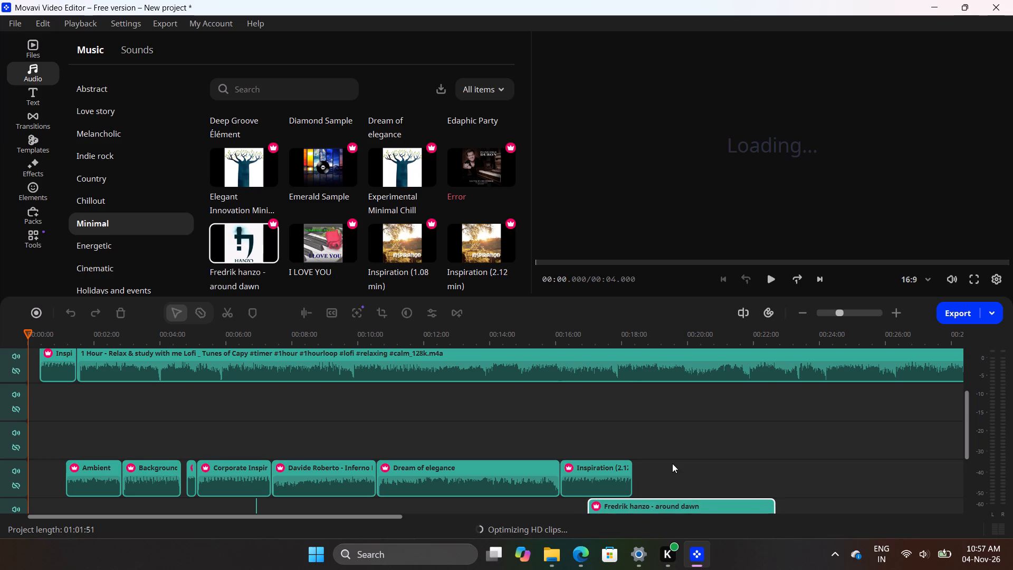
drag(672, 463, 711, 436)
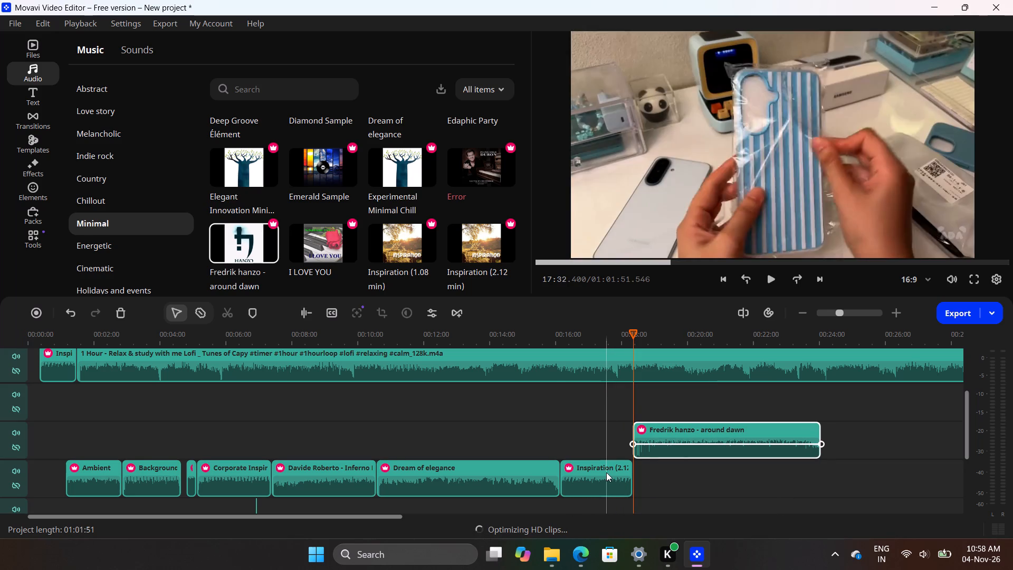
Move the Inspiration (2.12 min), Dream of elegance, Davide Roberto - Inferno and Corporate clips up to the Fredrik hanzo - around dawn track, keeping their timing.
drag(606, 472, 606, 446)
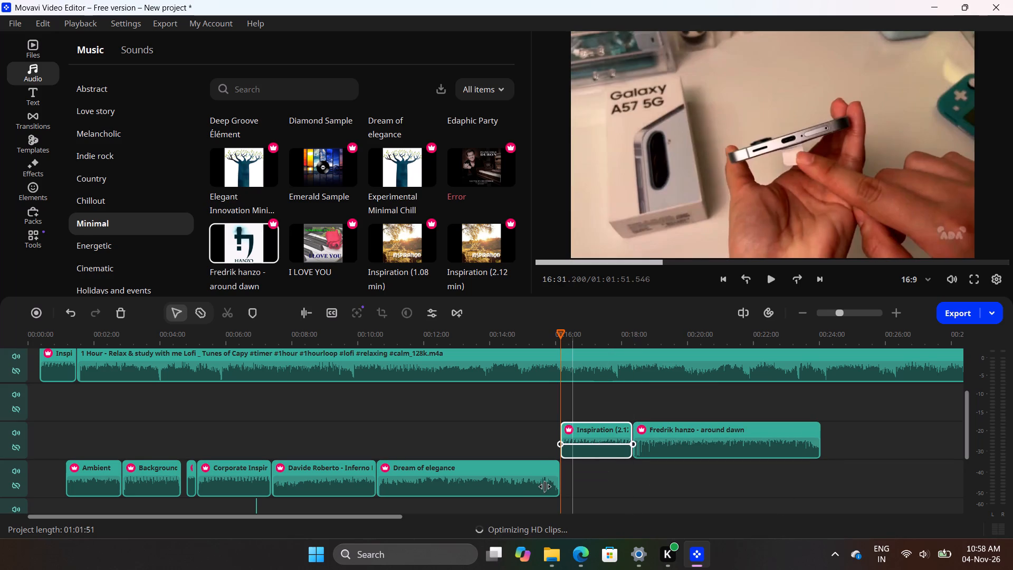
drag(508, 475, 513, 452)
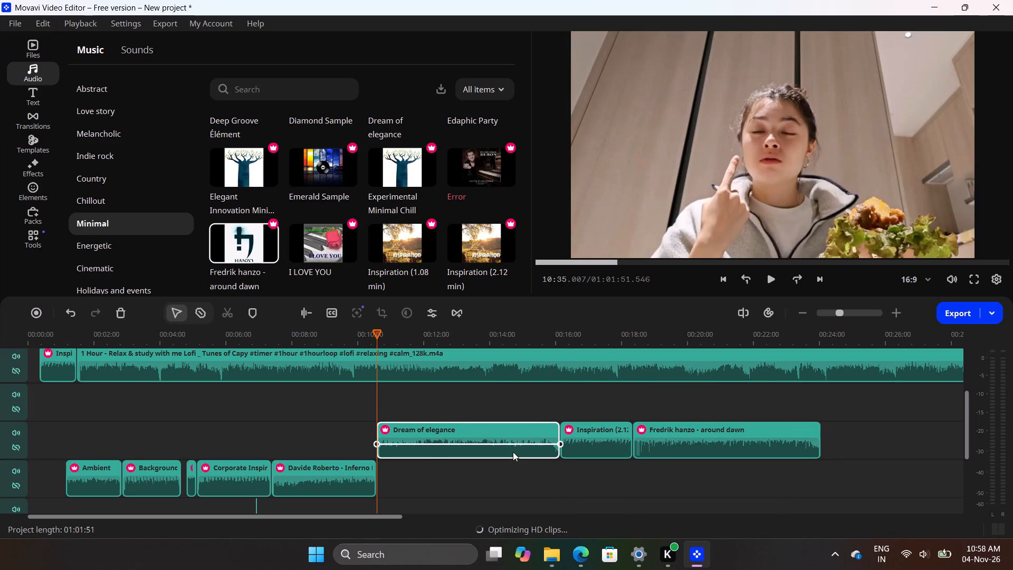
drag(351, 476, 355, 448)
drag(242, 480, 242, 461)
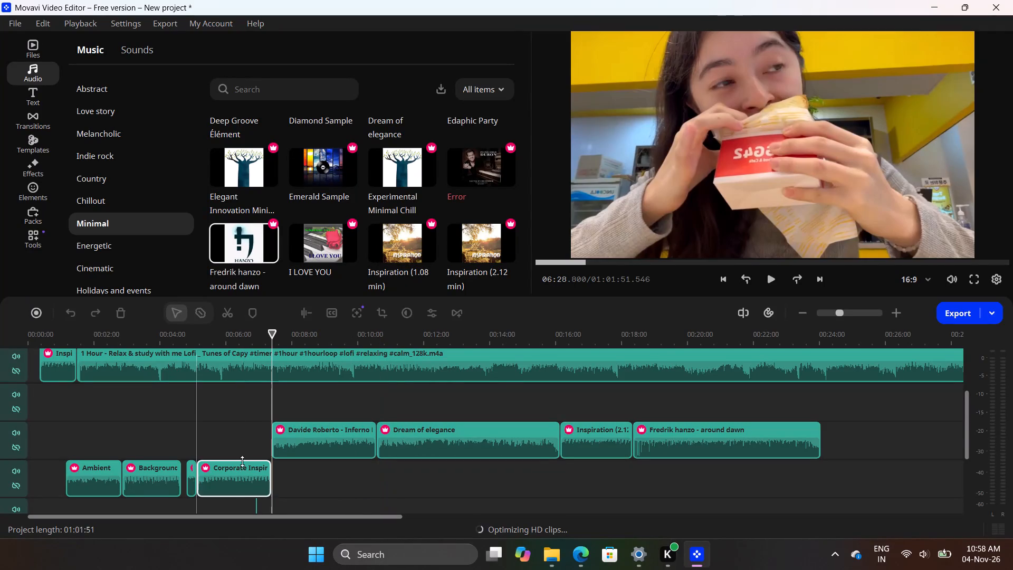
drag(242, 461, 243, 453)
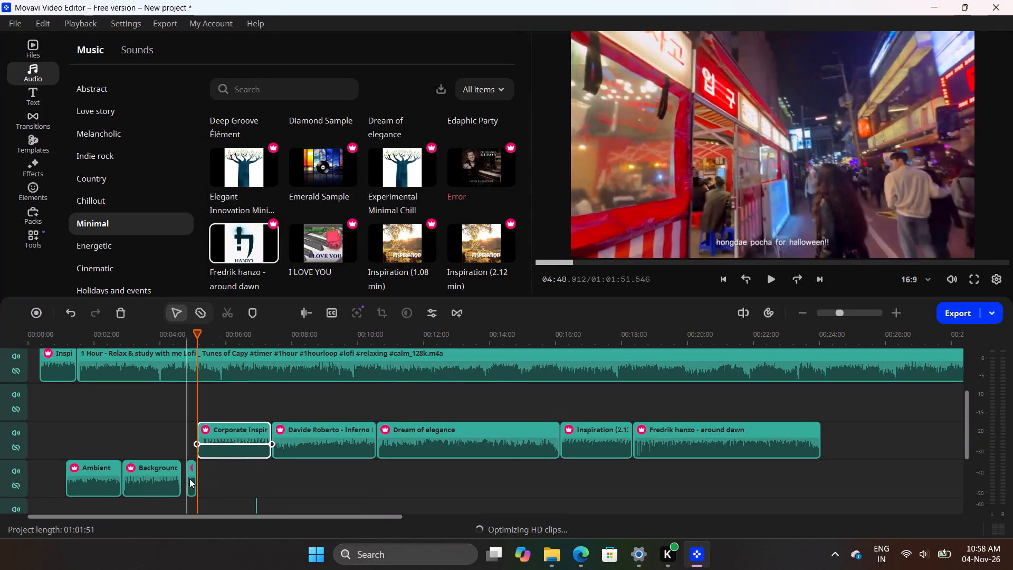
Move the short unnamed, Background and Ambient clips up to the same track, ahead of the Corporate clip, with Ambient starting at about 1:09.
drag(189, 478, 189, 453)
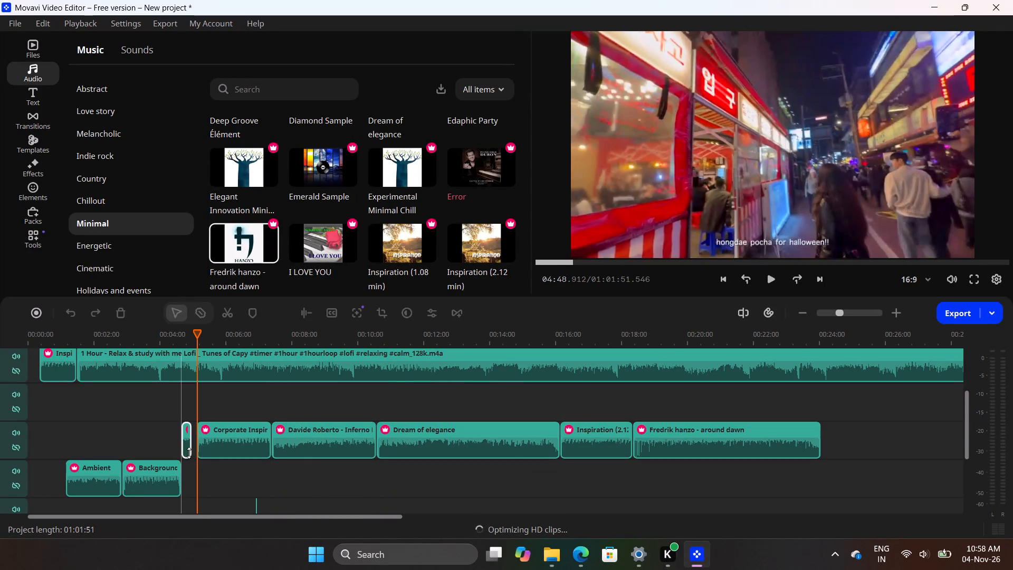
drag(189, 453, 190, 452)
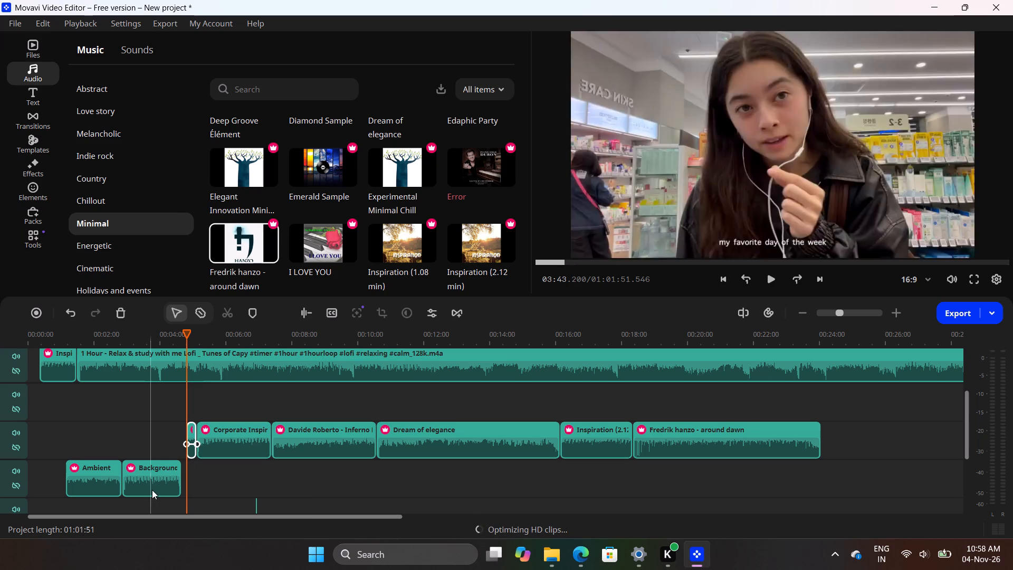
drag(154, 489, 165, 439)
drag(171, 466, 170, 445)
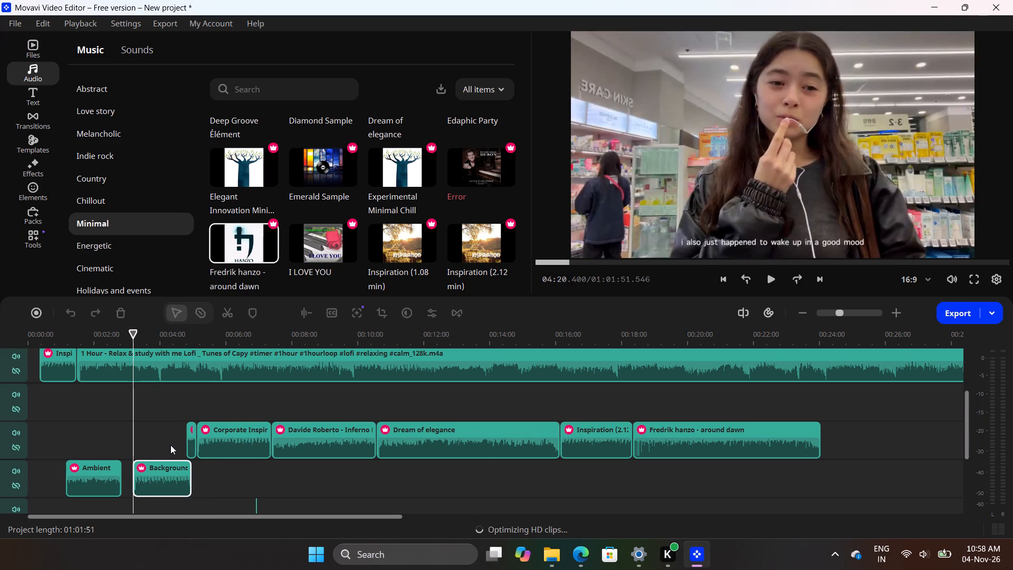
drag(170, 445, 170, 435)
drag(156, 472, 148, 443)
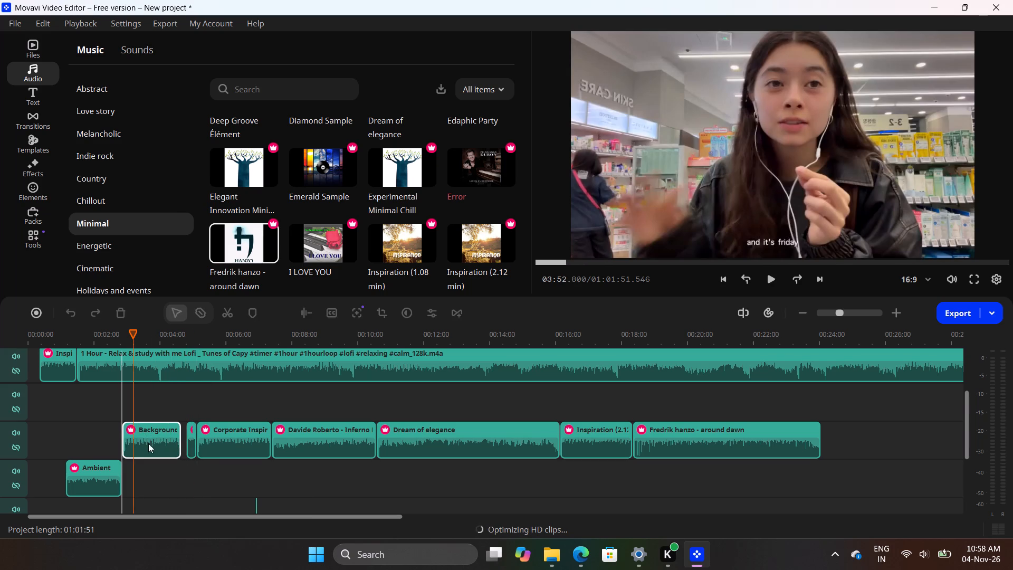
drag(148, 443, 149, 431)
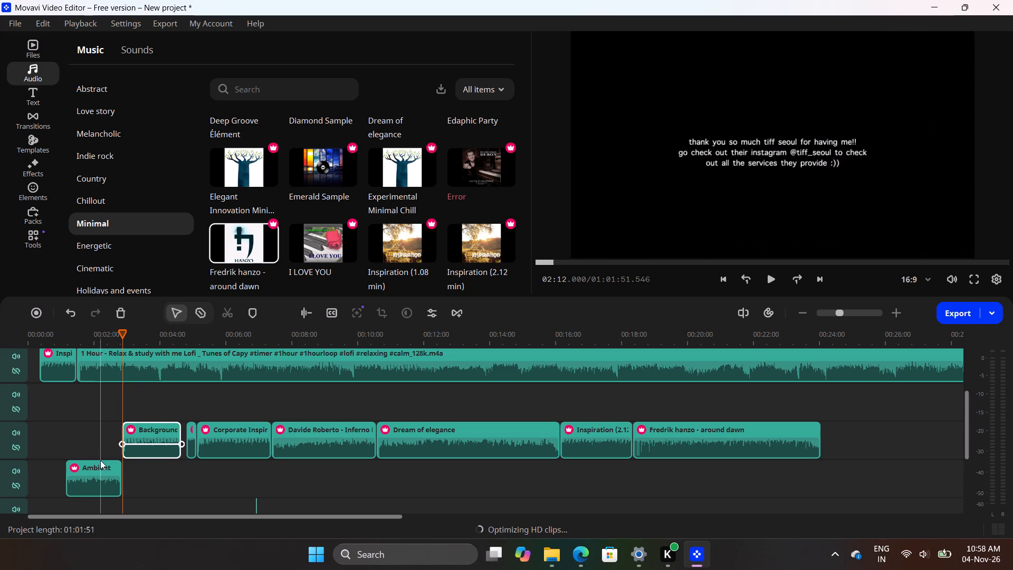
drag(101, 464, 95, 443)
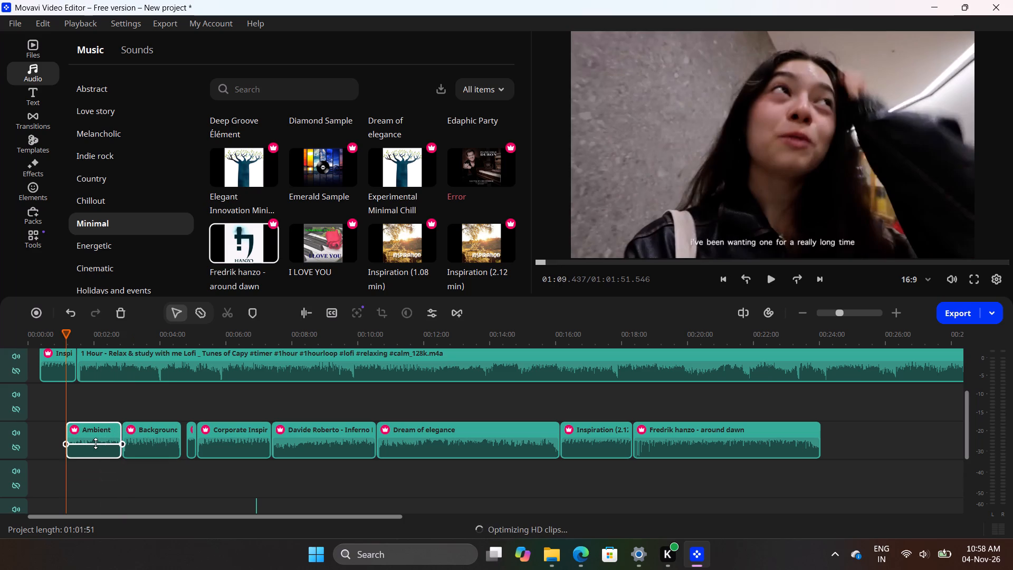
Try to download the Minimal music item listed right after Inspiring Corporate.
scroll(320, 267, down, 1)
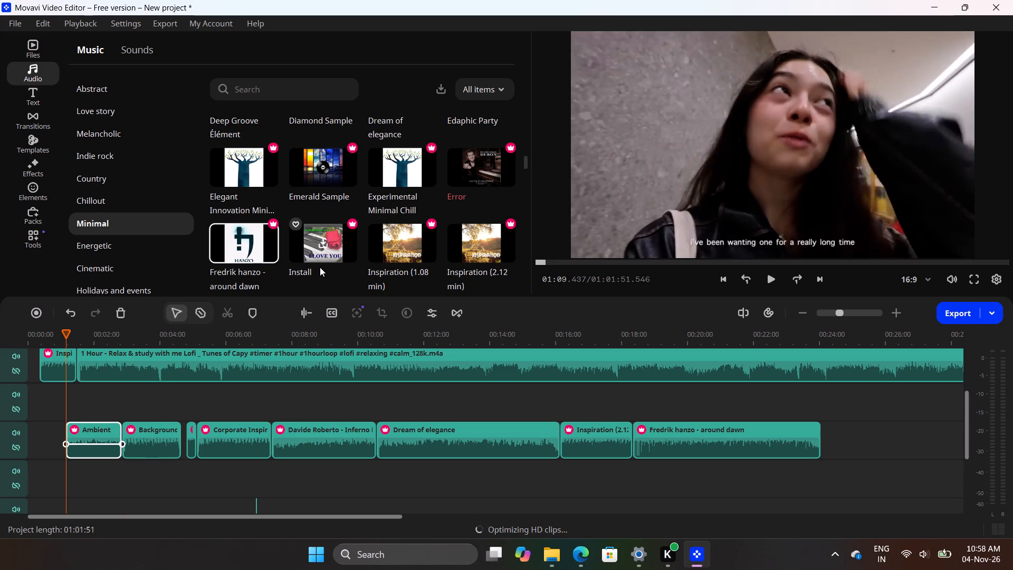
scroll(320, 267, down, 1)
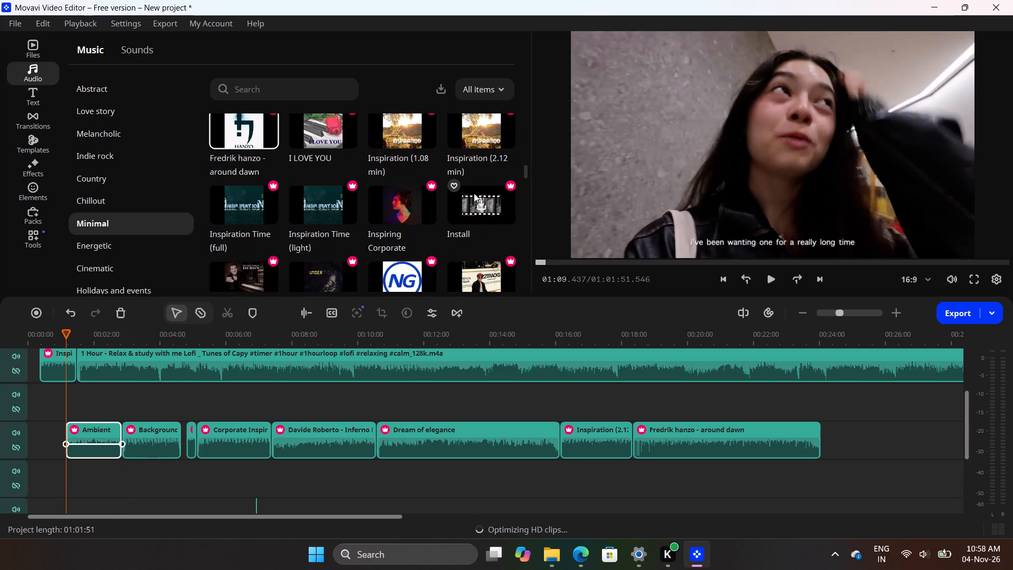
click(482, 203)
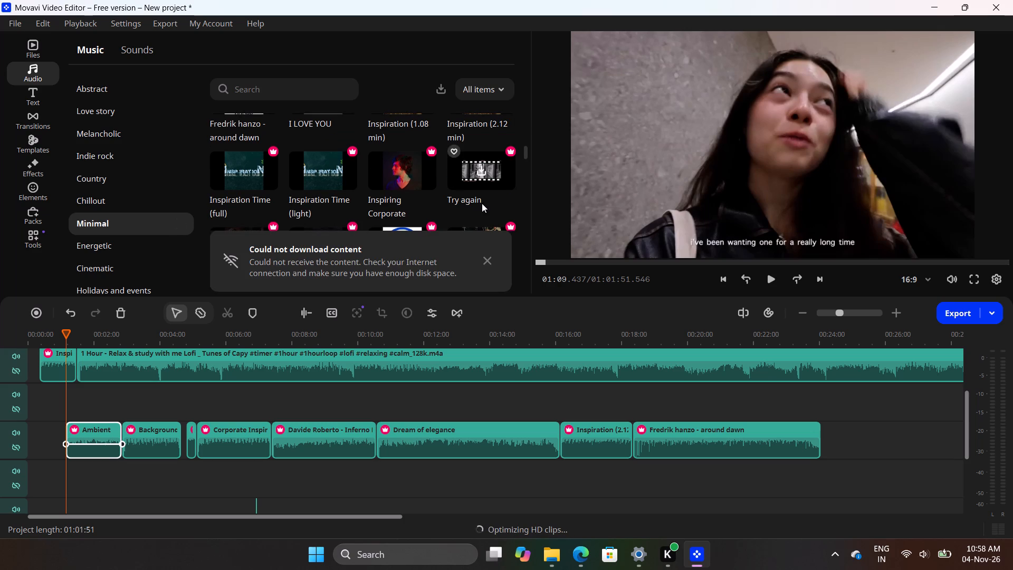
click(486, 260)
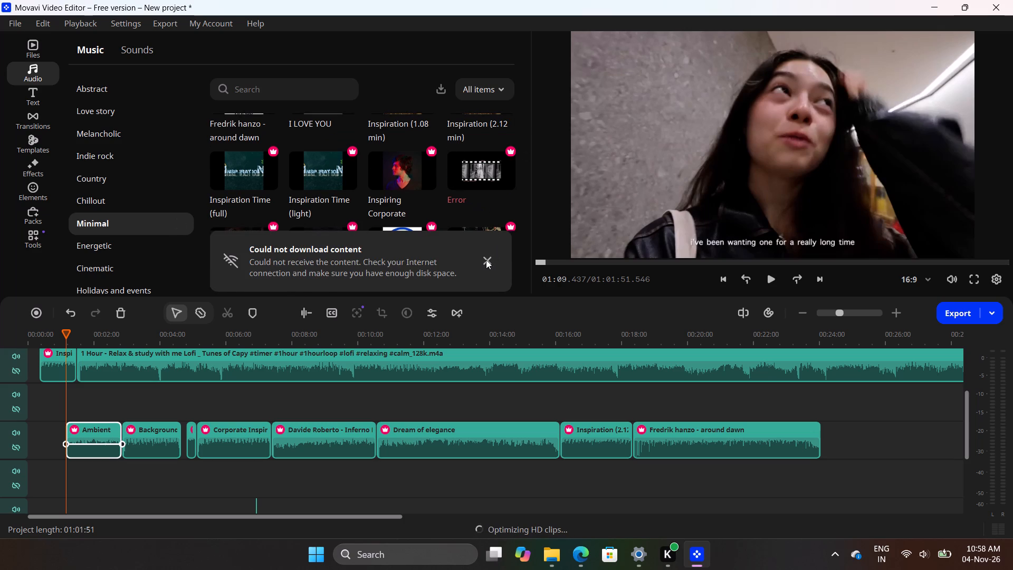
Add the MéliMélody music to the shared music track, directly after Fredrik hanzo - around dawn at about 24:04.
drag(476, 248, 495, 259)
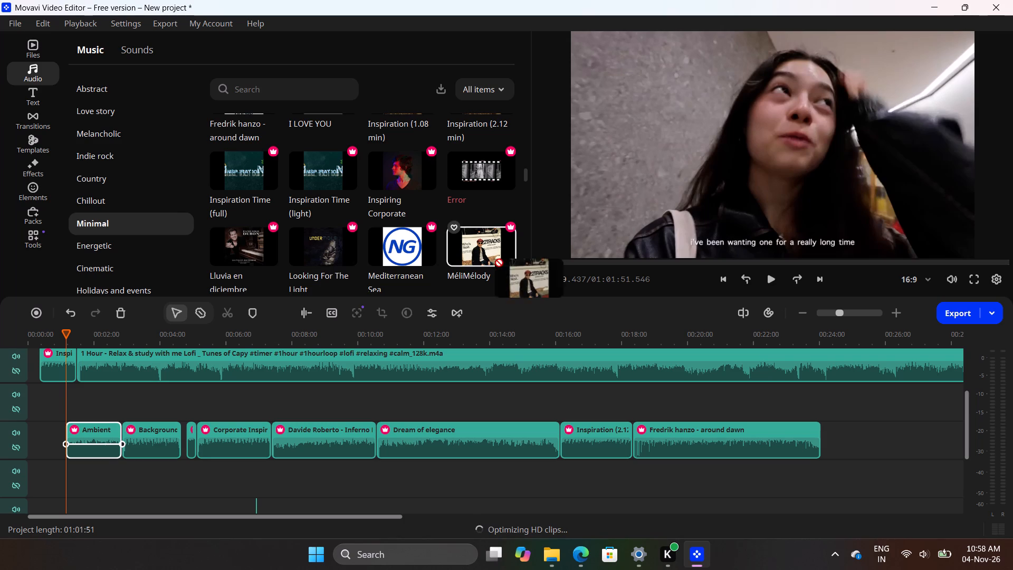
drag(495, 259, 718, 480)
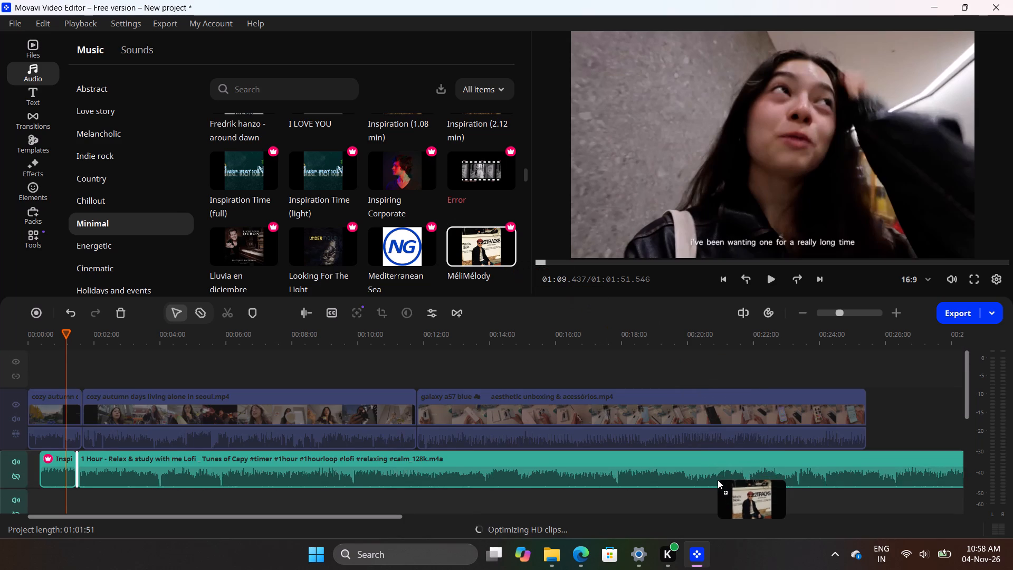
drag(718, 480, 782, 499)
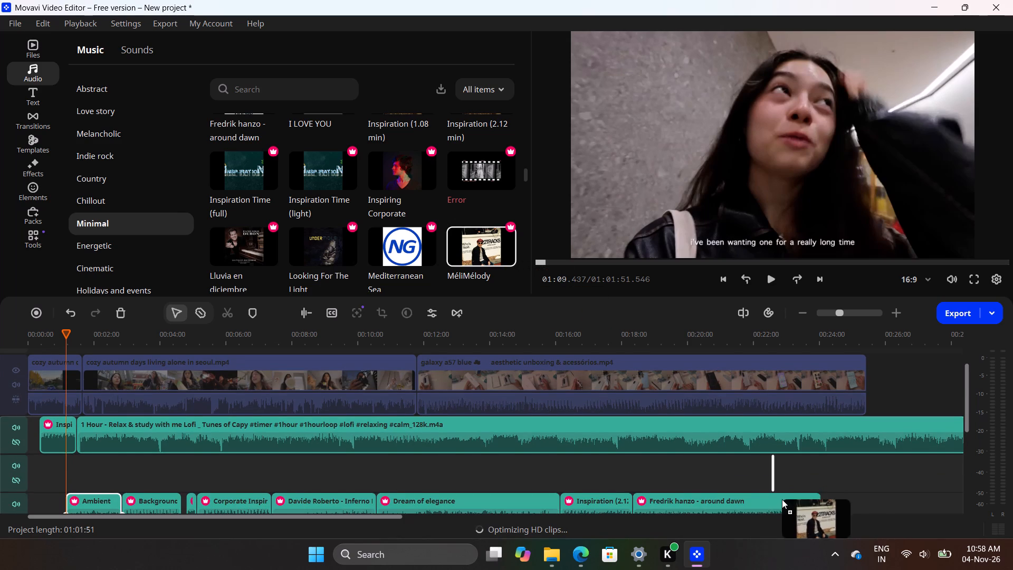
drag(782, 499, 822, 479)
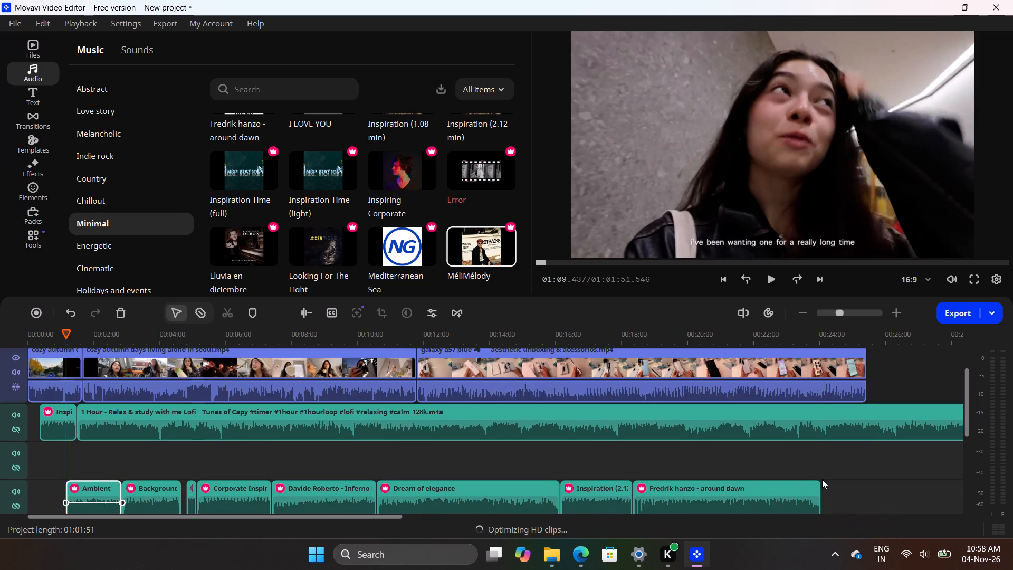
drag(834, 433, 838, 469)
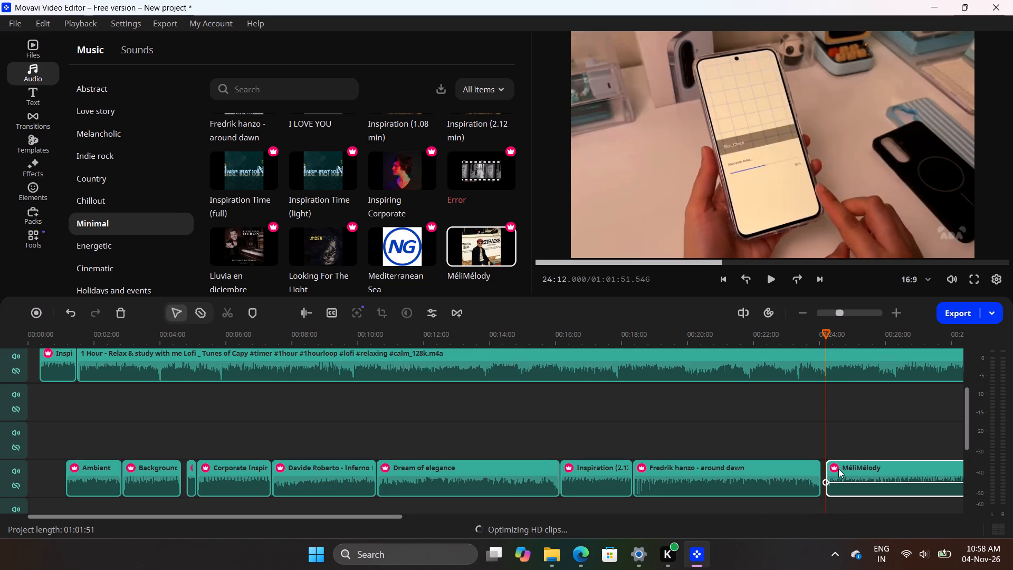
drag(837, 469, 831, 469)
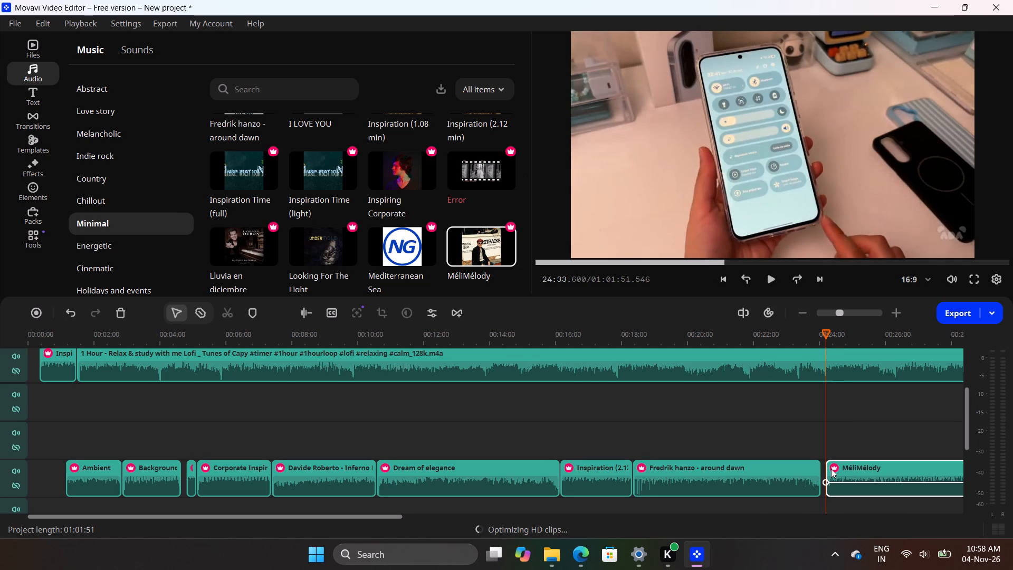
drag(831, 469, 827, 470)
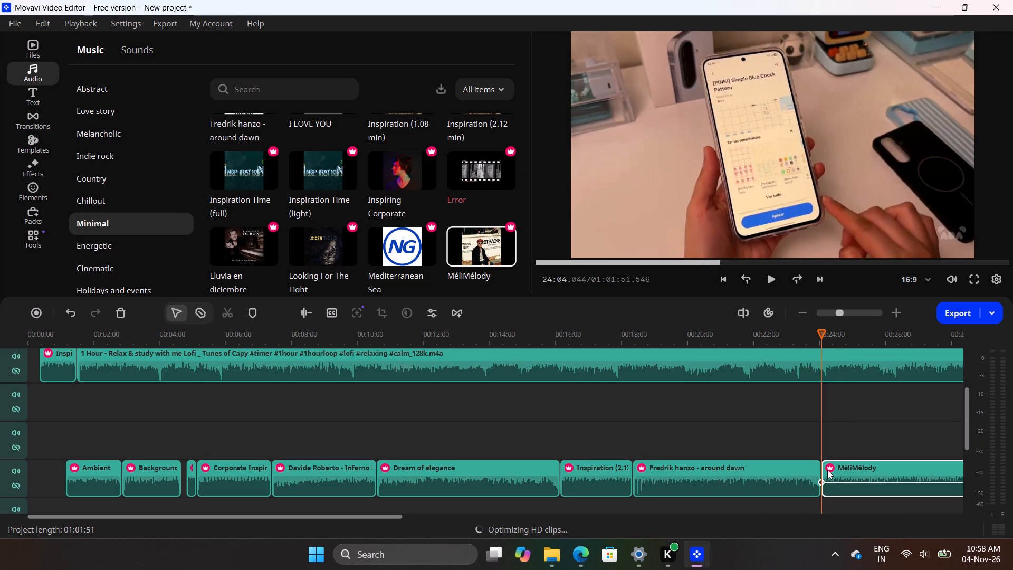
Download the Lluvia en diciembre music from the Minimal library.
click(247, 245)
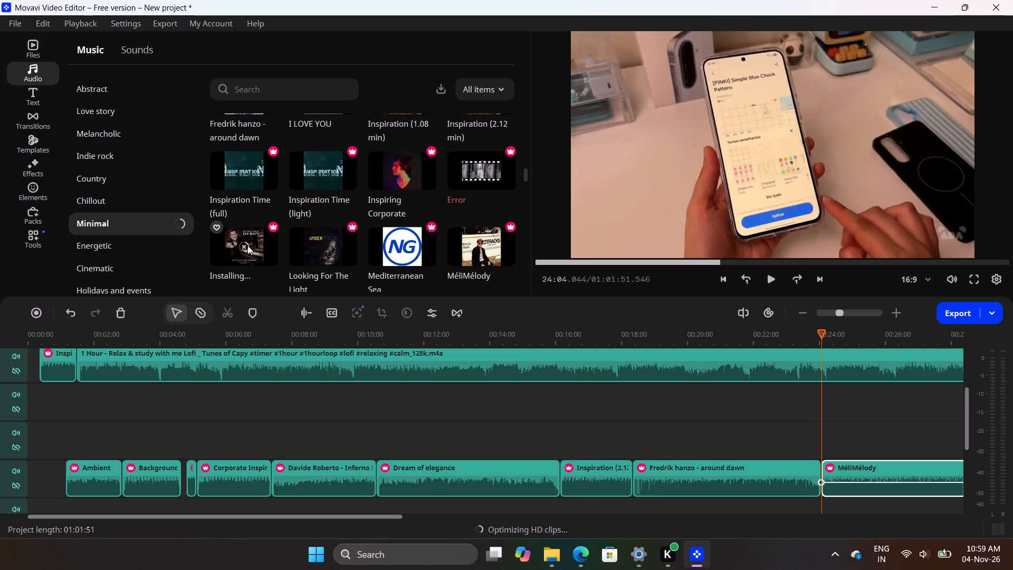
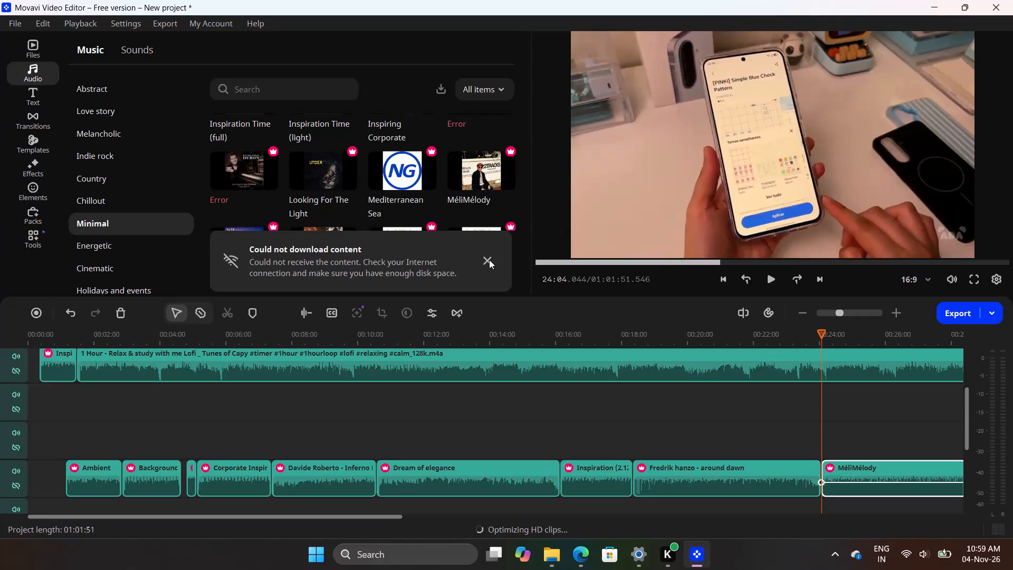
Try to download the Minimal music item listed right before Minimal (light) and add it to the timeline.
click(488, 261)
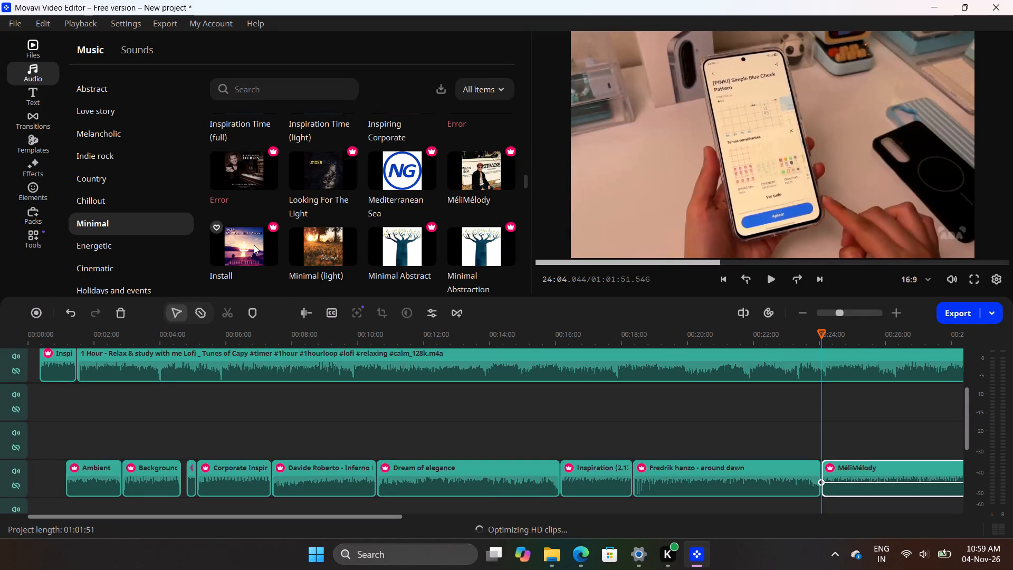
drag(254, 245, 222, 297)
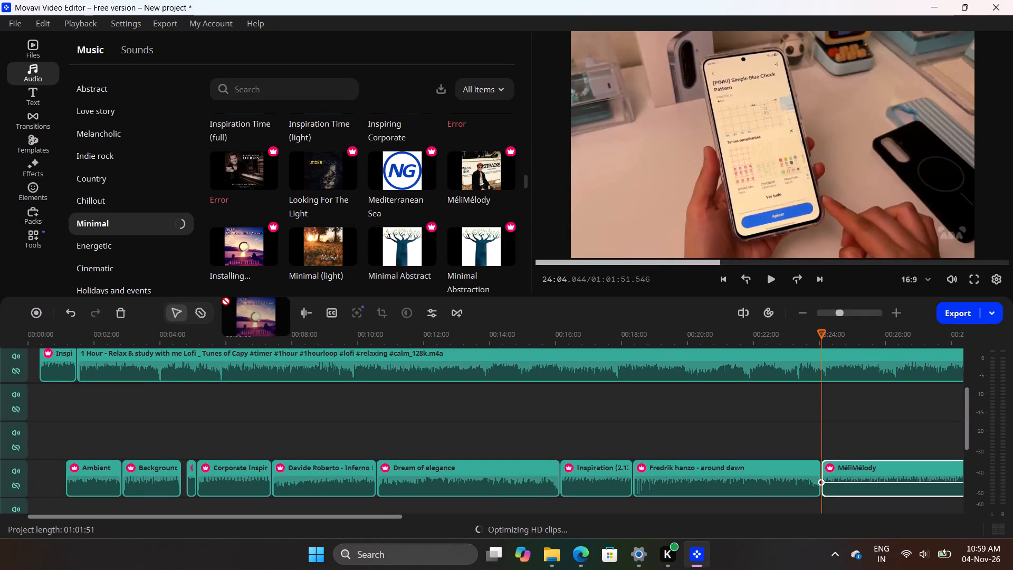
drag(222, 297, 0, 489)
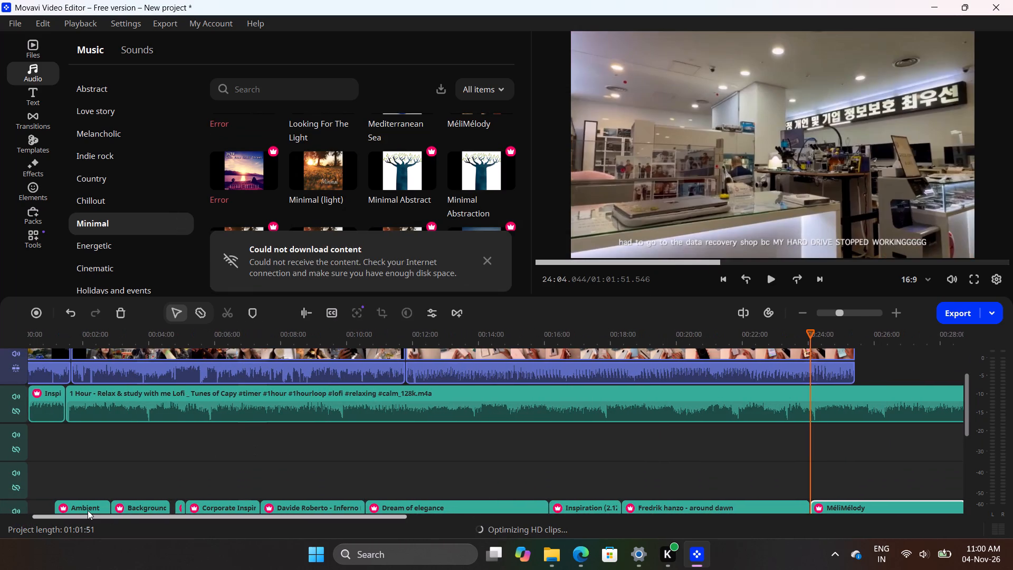
Move the Ambient, Background, short unnamed and Corporate clips back to back onto the track directly below the lo-fi music, with Ambient starting at about 0:20.
drag(88, 510, 66, 445)
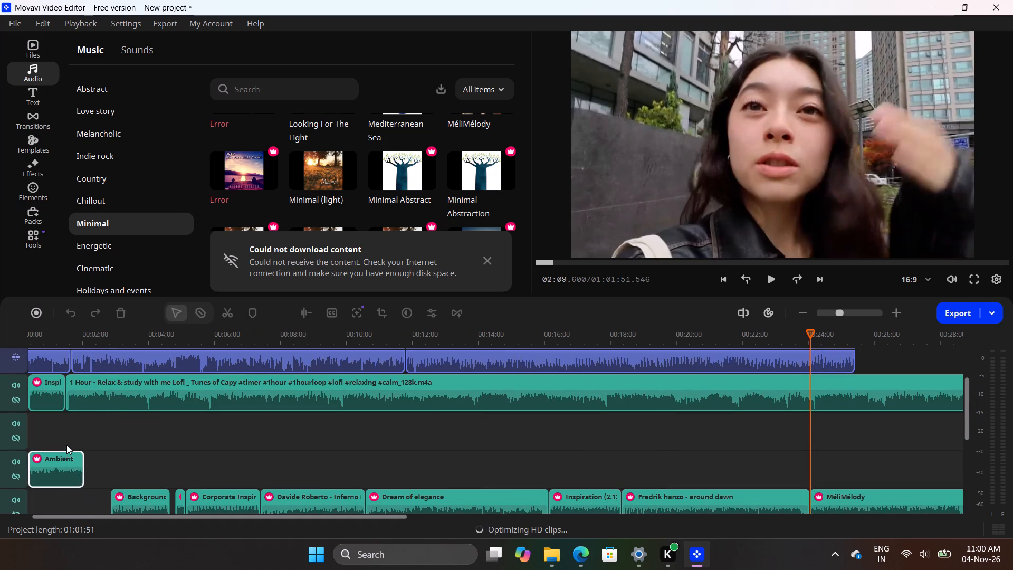
drag(66, 445, 66, 444)
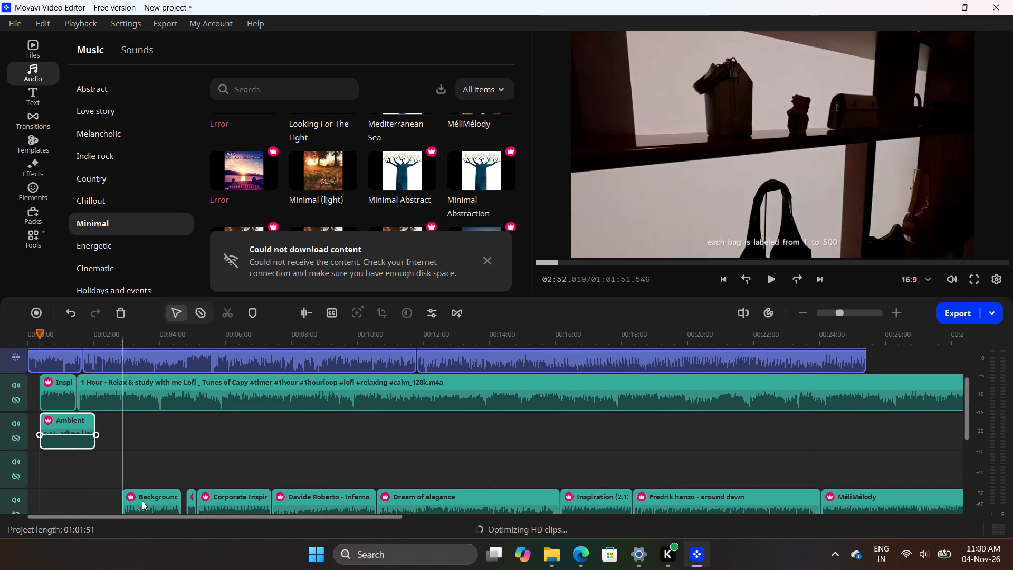
drag(142, 502, 125, 439)
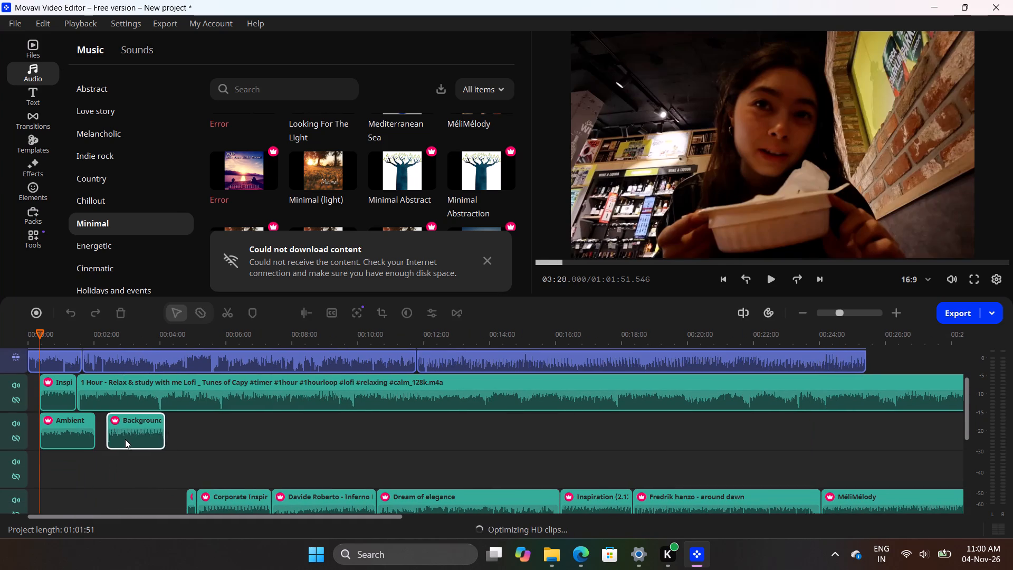
drag(125, 439, 121, 439)
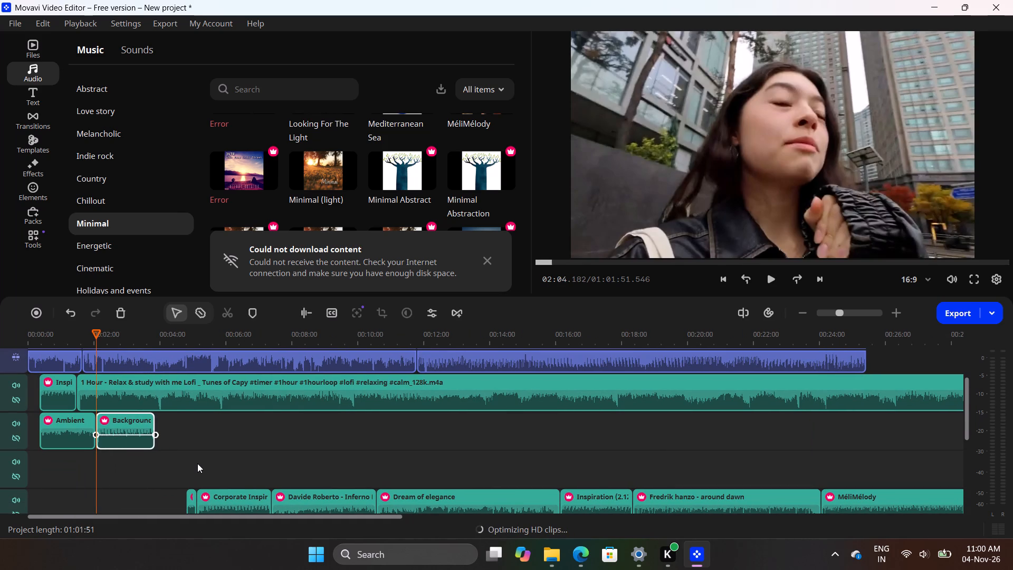
drag(190, 496, 167, 431)
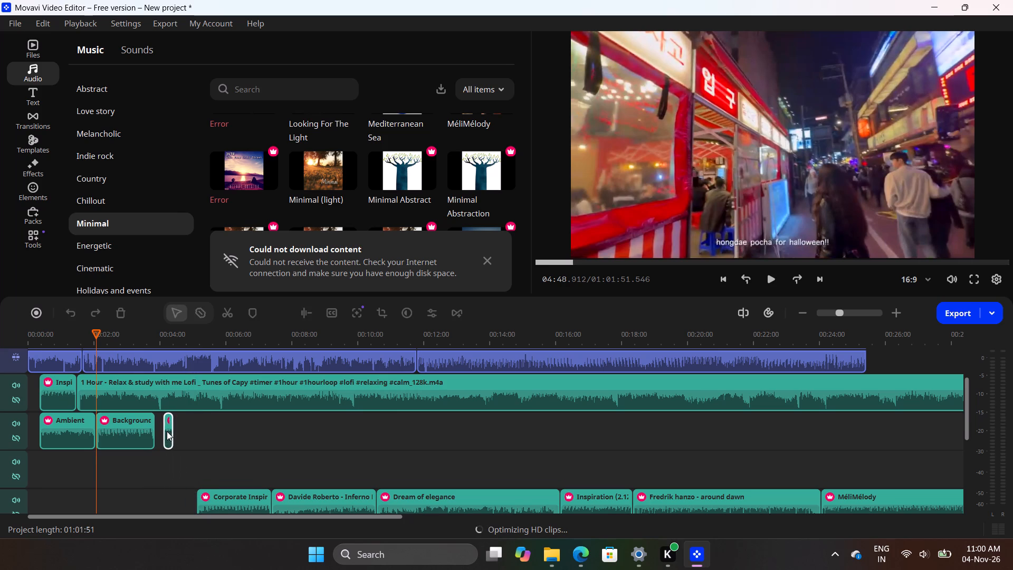
drag(167, 431, 163, 433)
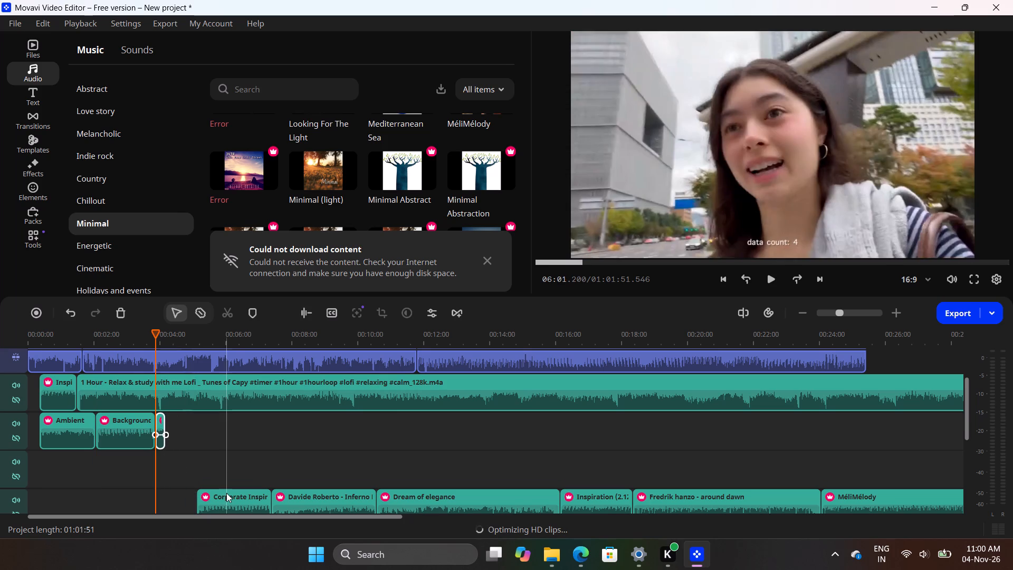
drag(226, 493, 202, 439)
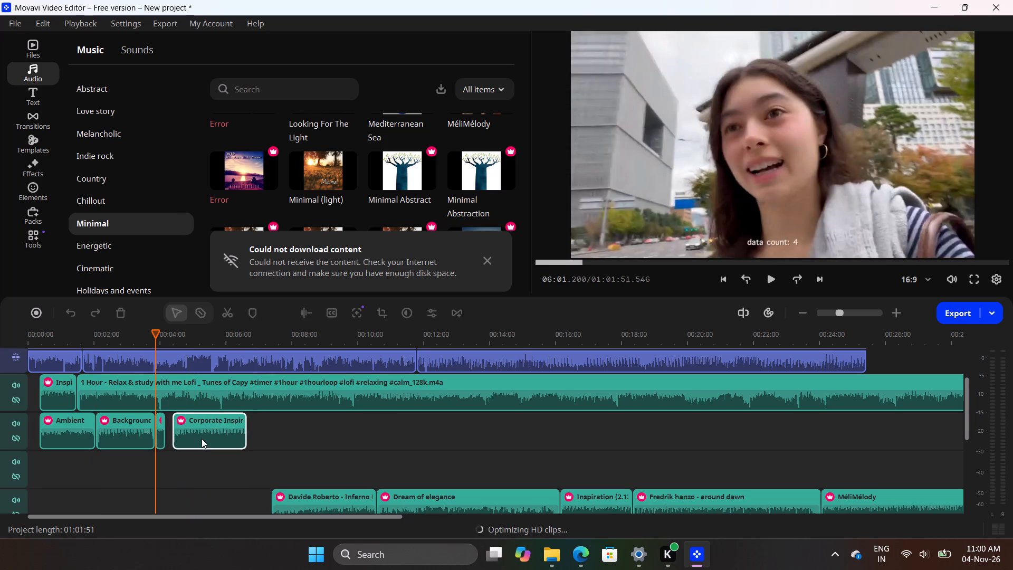
drag(202, 439, 201, 438)
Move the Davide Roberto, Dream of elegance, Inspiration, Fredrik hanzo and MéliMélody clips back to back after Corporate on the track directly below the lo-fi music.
drag(313, 499, 287, 443)
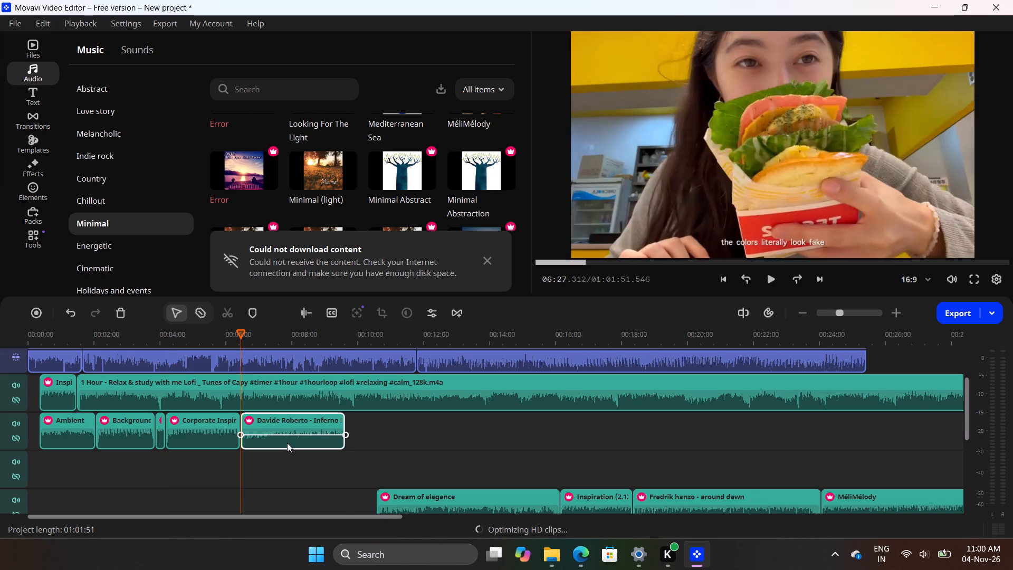
drag(407, 496, 390, 445)
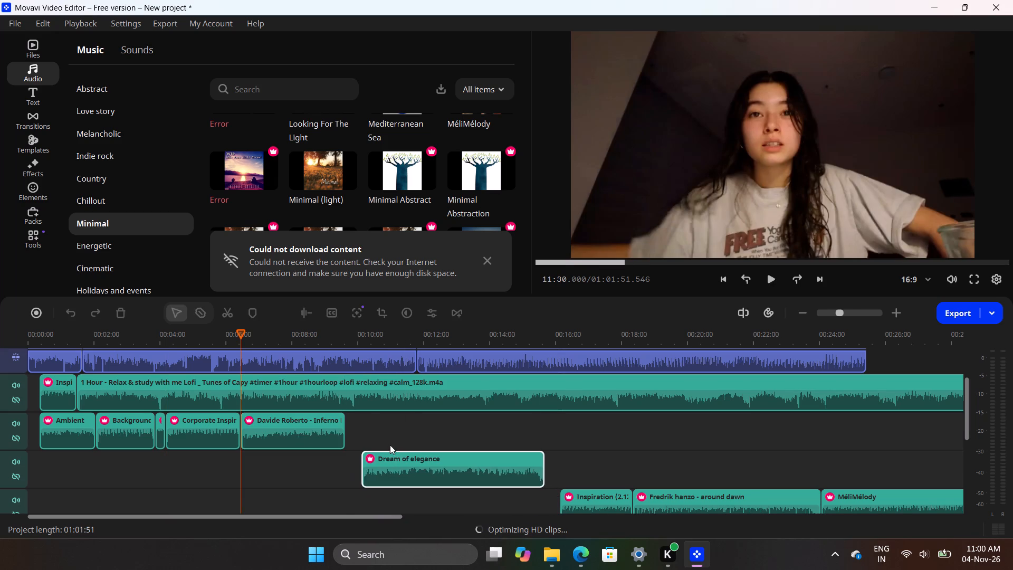
drag(390, 445, 380, 433)
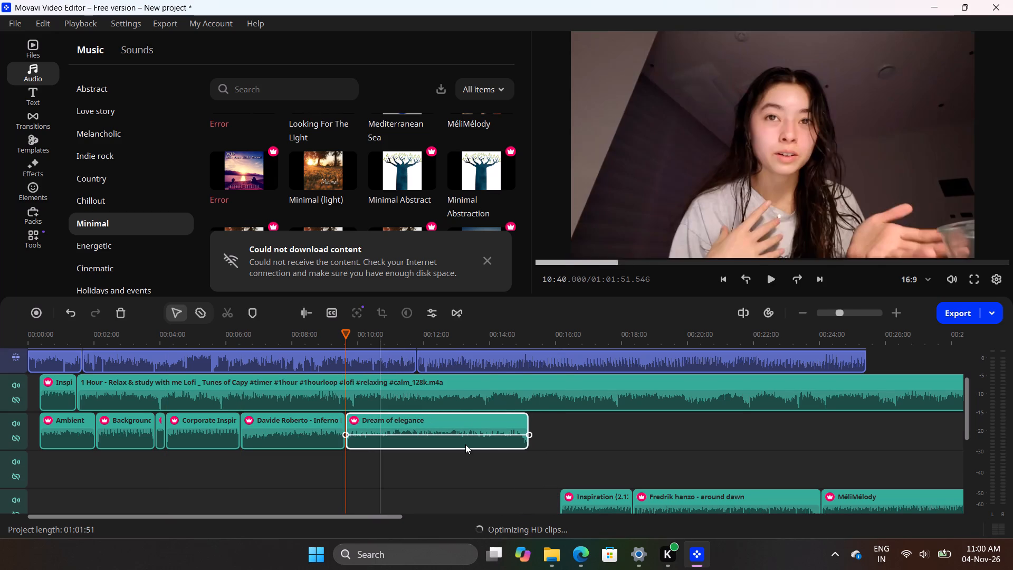
drag(580, 499, 560, 450)
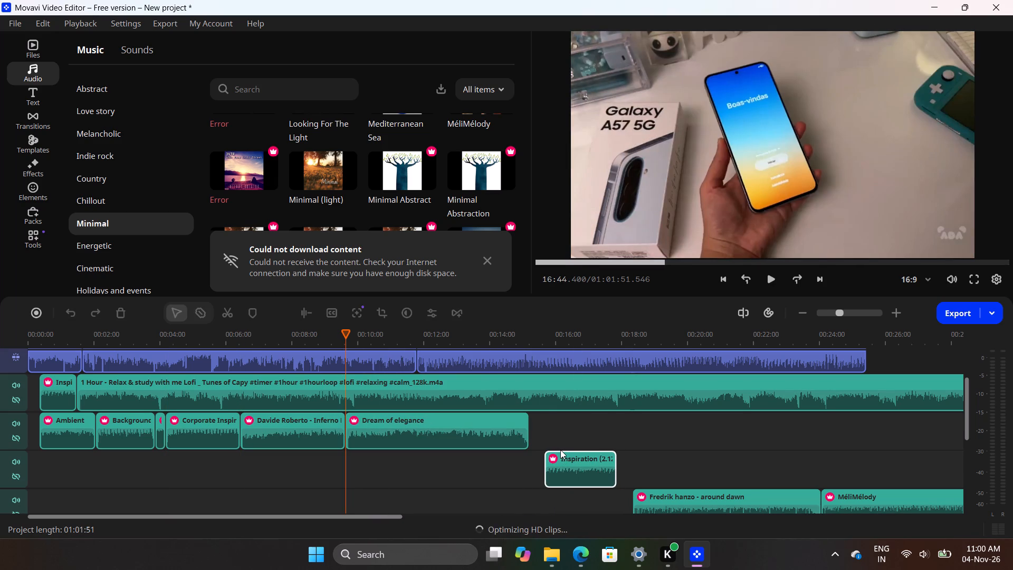
drag(560, 450, 553, 441)
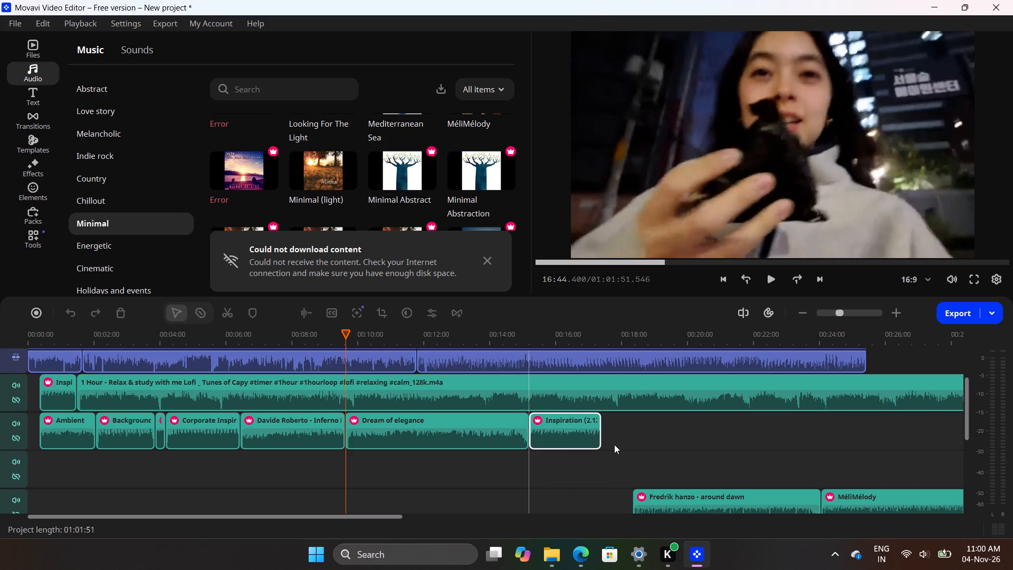
drag(675, 499, 614, 444)
drag(614, 444, 650, 442)
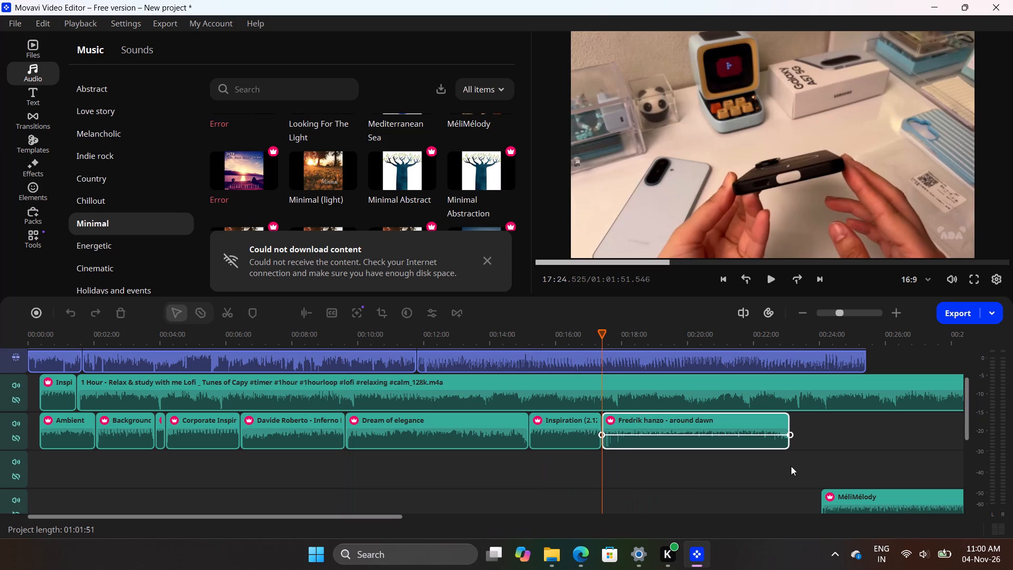
drag(849, 495, 823, 436)
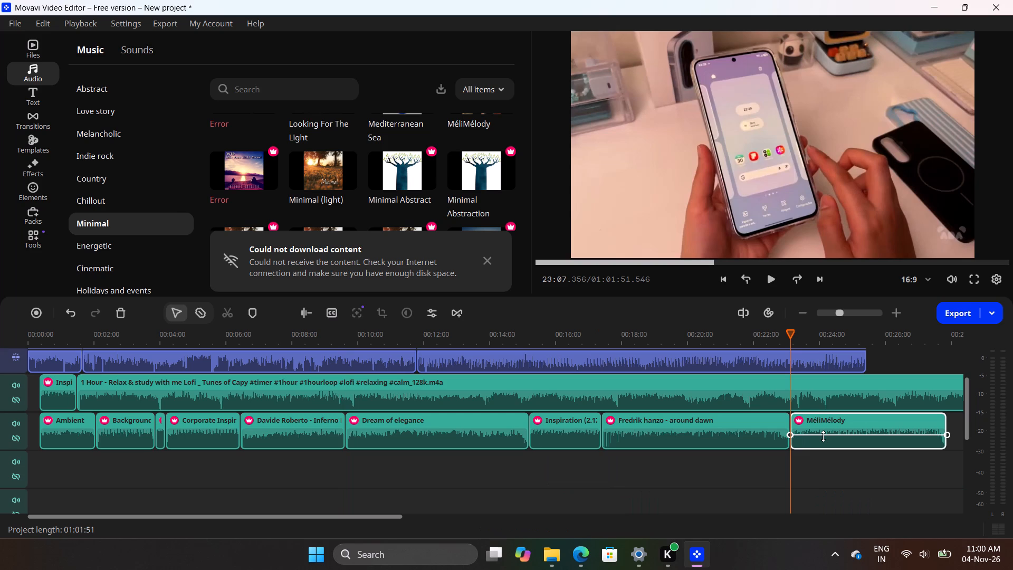
Add 1. Intermezzo / Allegro from the Cinematic music library directly after the lo-fi music, at about 1:01:33.
click(491, 261)
click(129, 267)
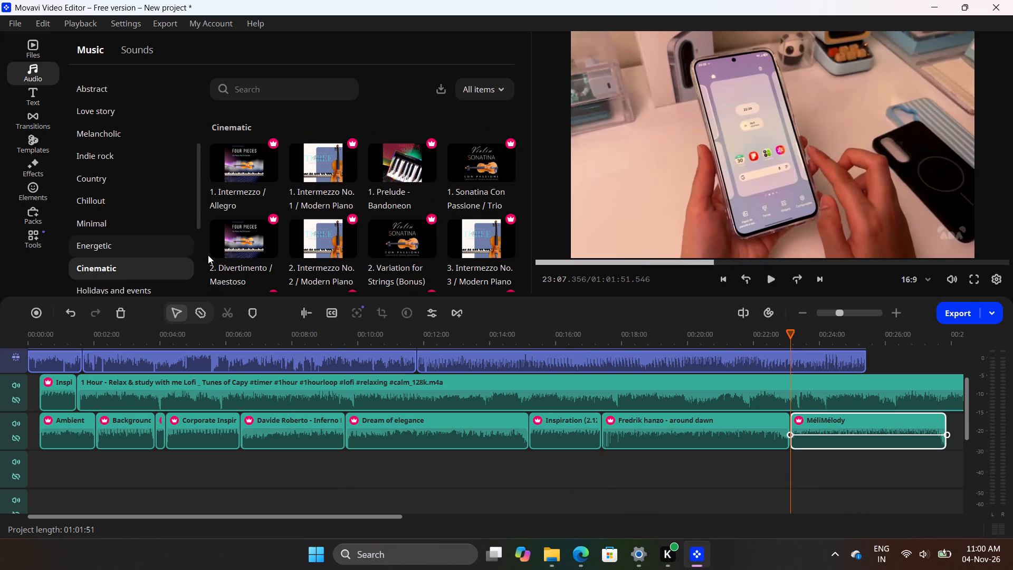
click(254, 161)
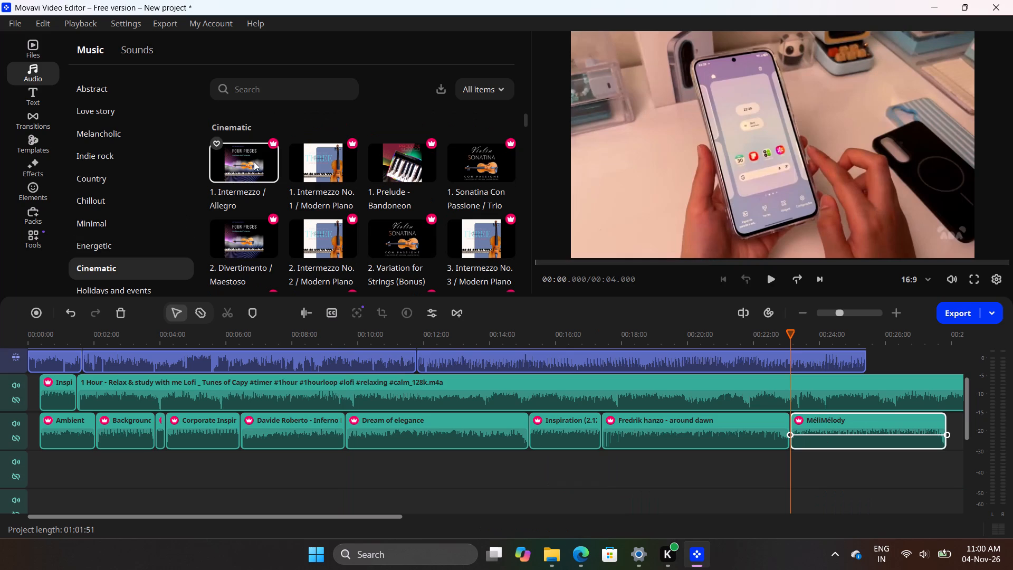
drag(259, 167, 250, 167)
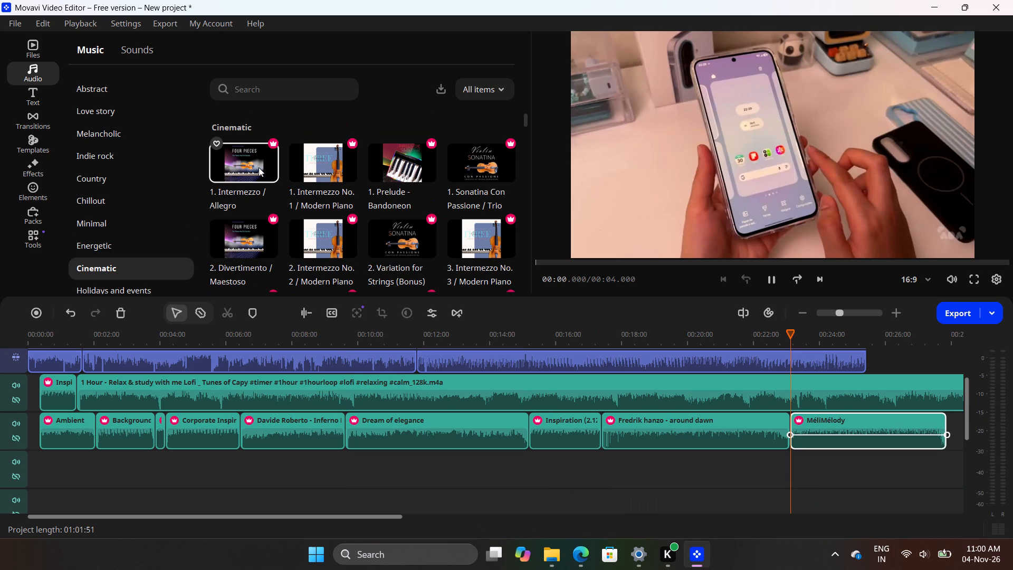
click(250, 167)
click(245, 150)
Add a second 1. Intermezzo / Allegro clip to the lo-fi track, directly after the first one at about 1:06:33.
drag(245, 154, 585, 350)
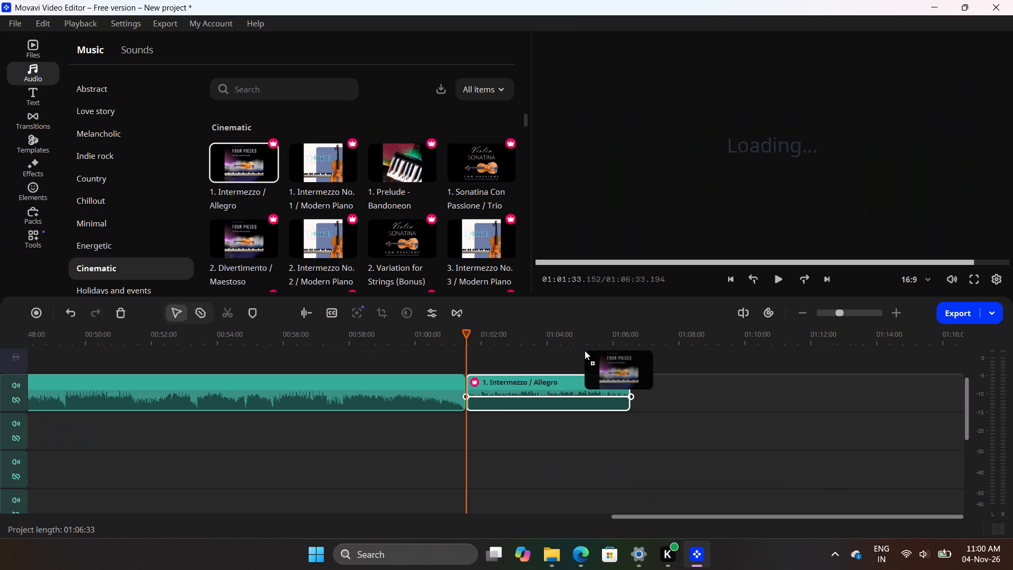
drag(585, 350, 630, 449)
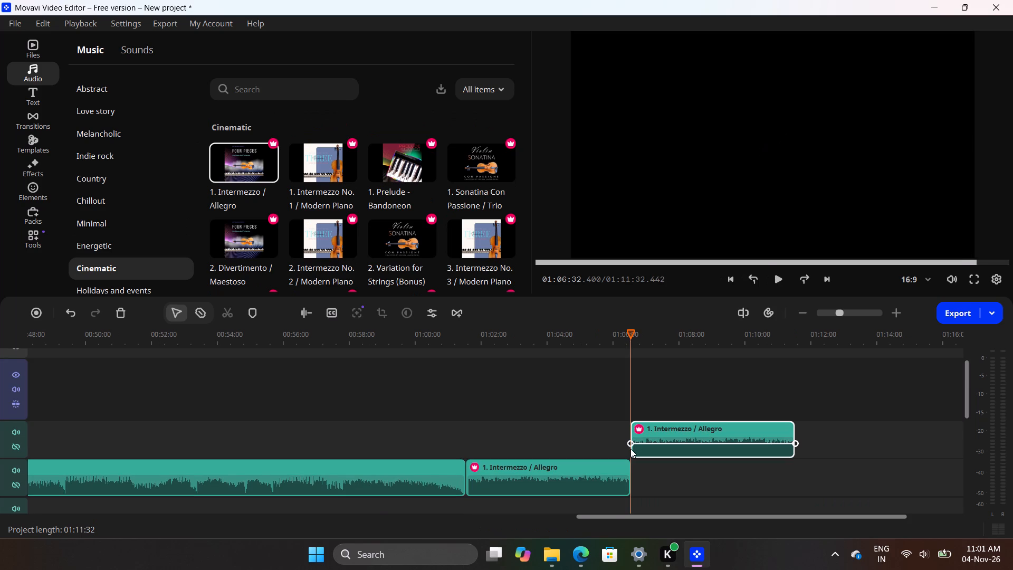
drag(671, 439, 670, 462)
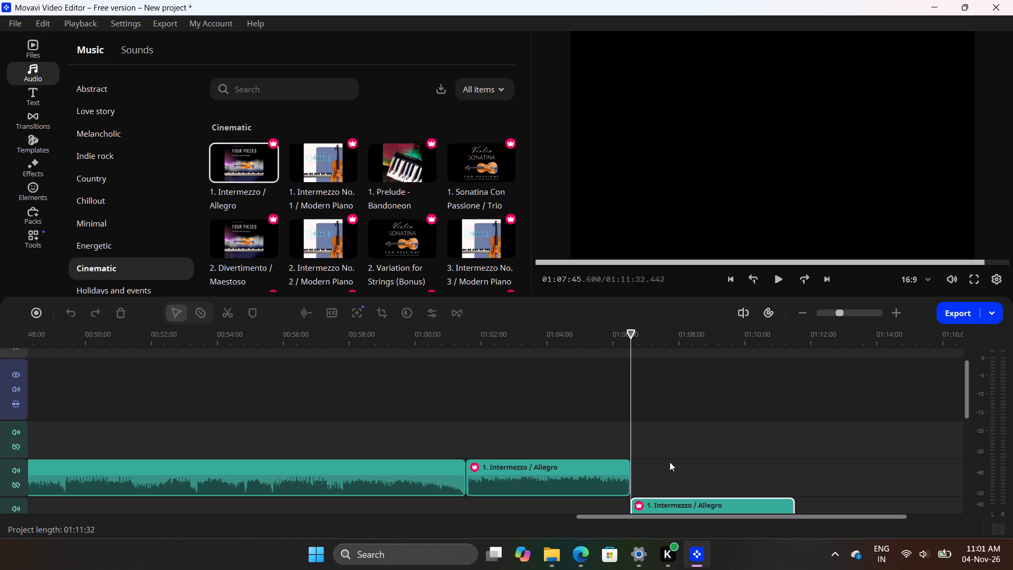
drag(673, 483, 673, 481)
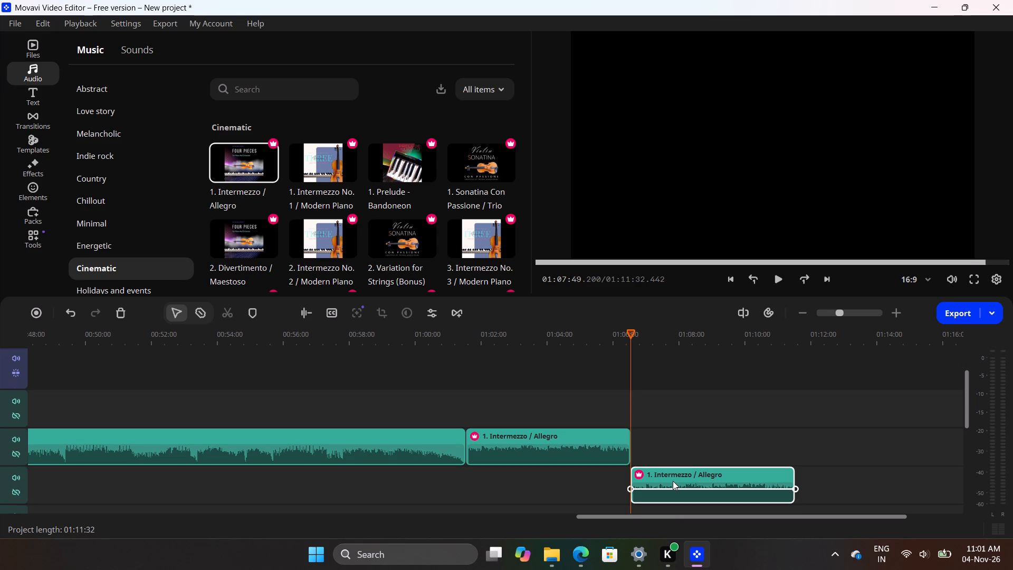
drag(673, 481, 677, 456)
Add 3. Intermezzo No.3 / Modern Piano to the lo-fi track, directly after the second Allegro clip at about 1:11:33.
drag(484, 249, 481, 240)
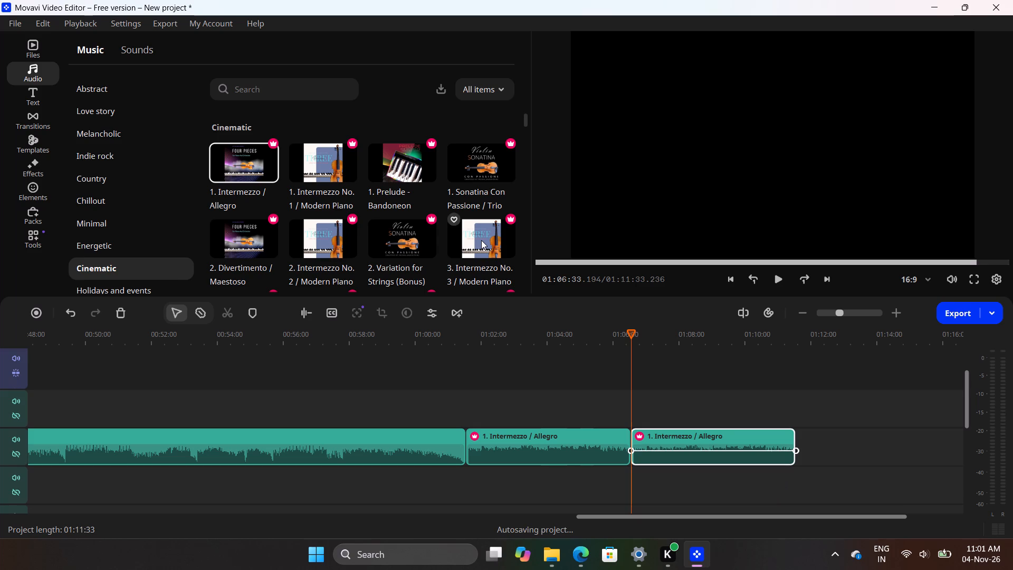
drag(481, 240, 676, 348)
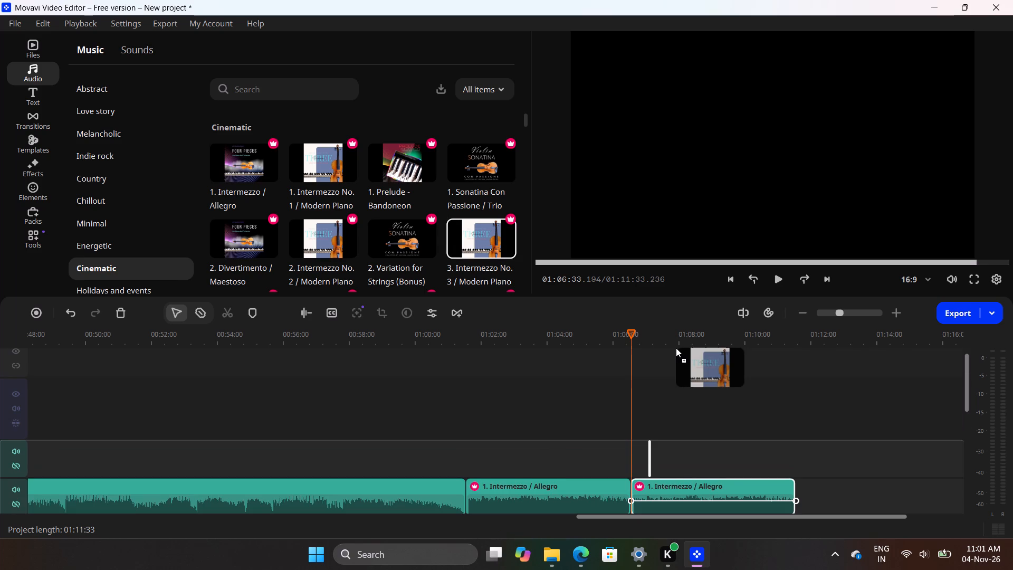
drag(676, 348, 796, 488)
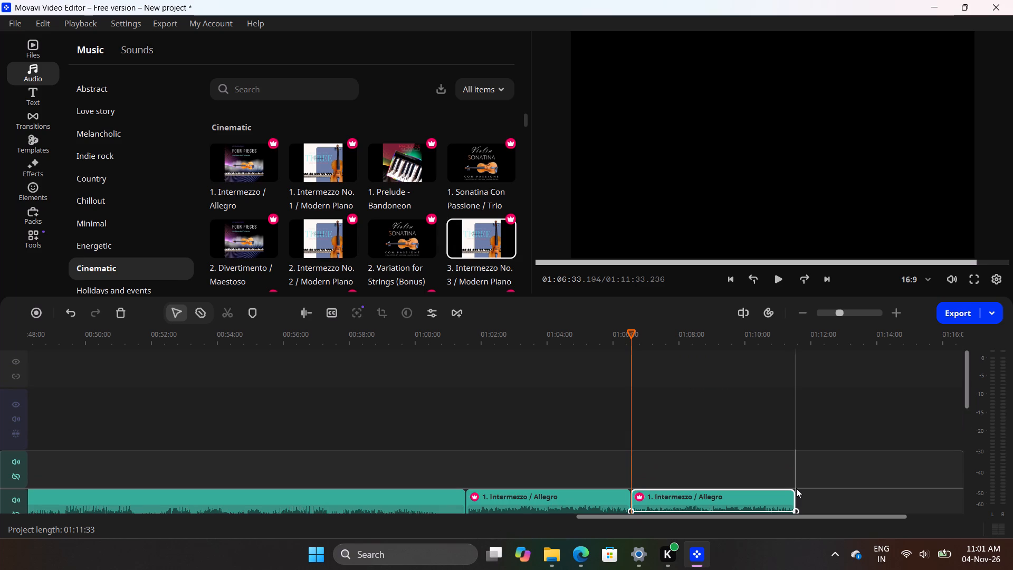
click(845, 420)
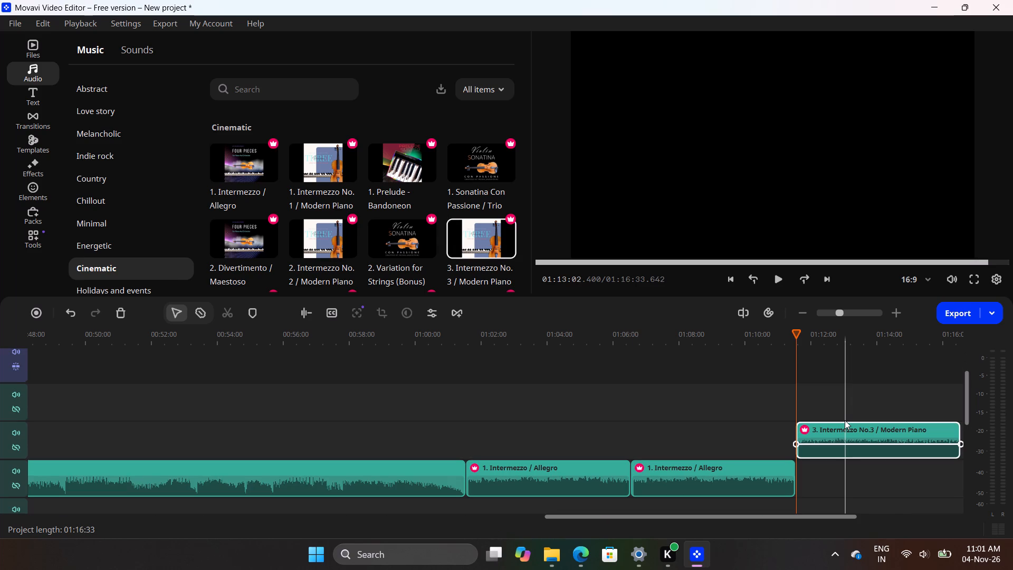
drag(852, 430, 854, 467)
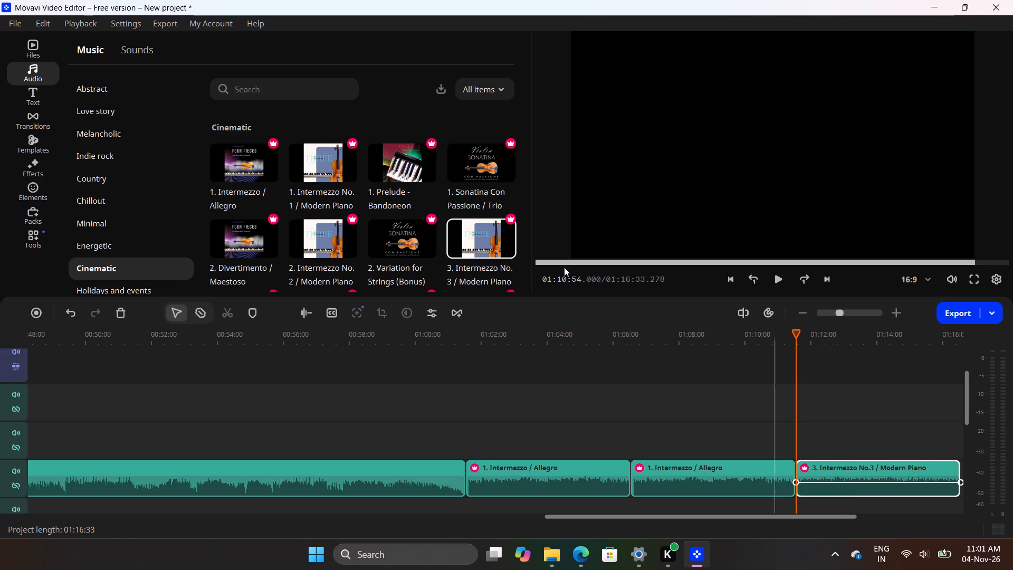
Move the playhead back to about 1:54 in the project.
click(547, 263)
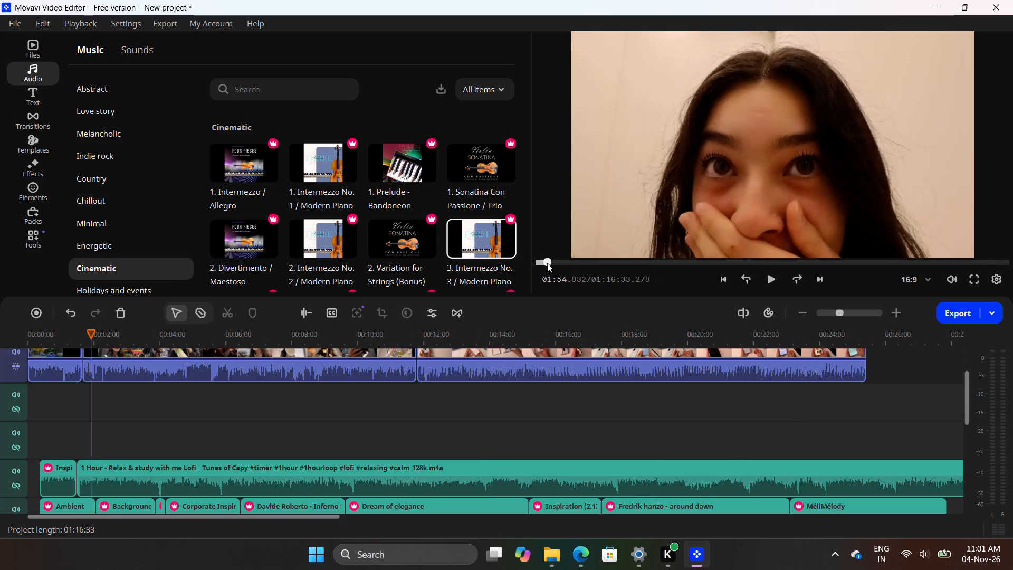
Move the playhead back to about 0:36 and preview the project with its background music from there.
click(540, 264)
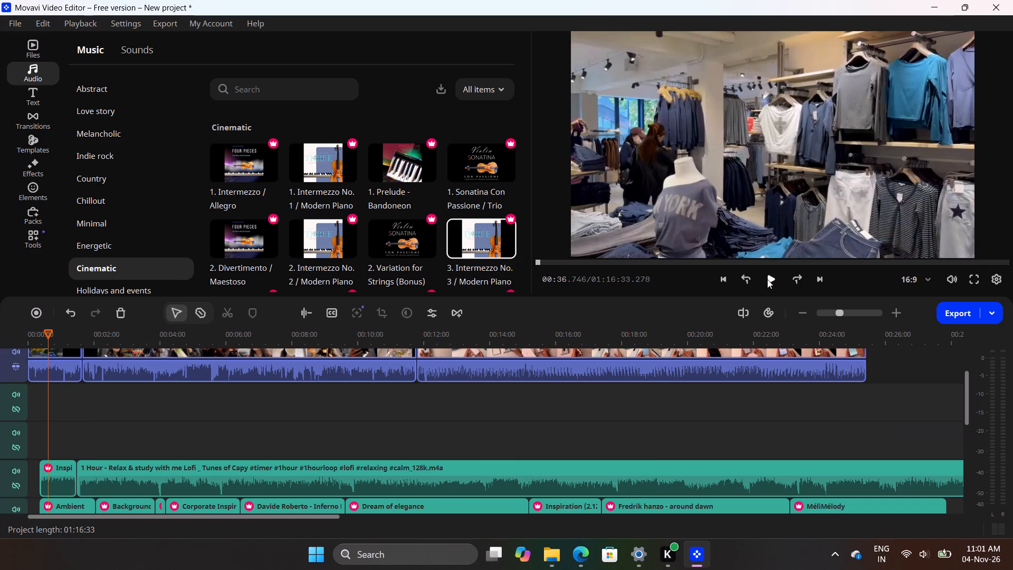
double_click(767, 279)
click(969, 365)
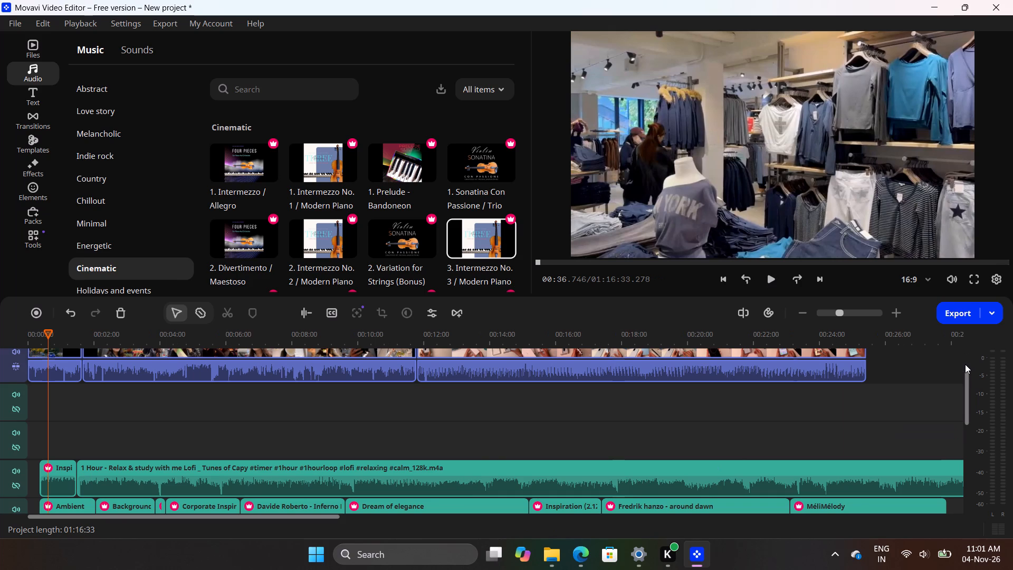
click(965, 364)
click(767, 282)
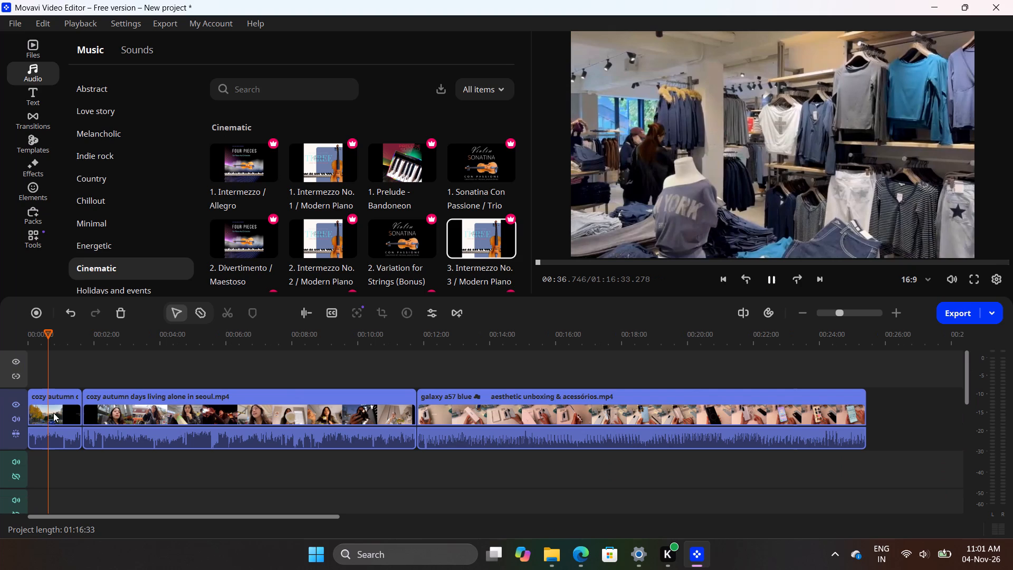
Select the first cozy autumn clip on the video track and preview playback from a point midway through it.
click(53, 413)
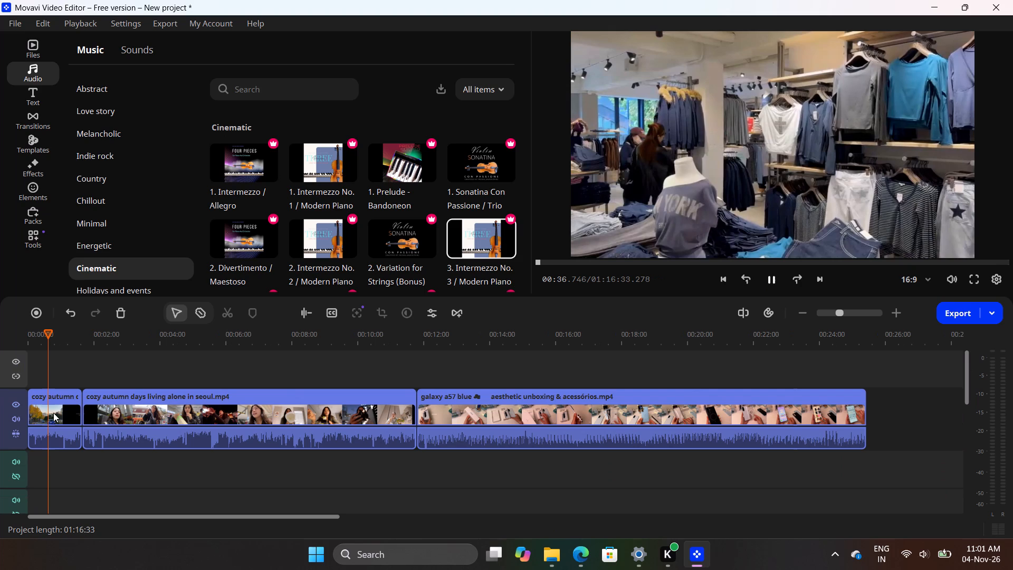
click(53, 413)
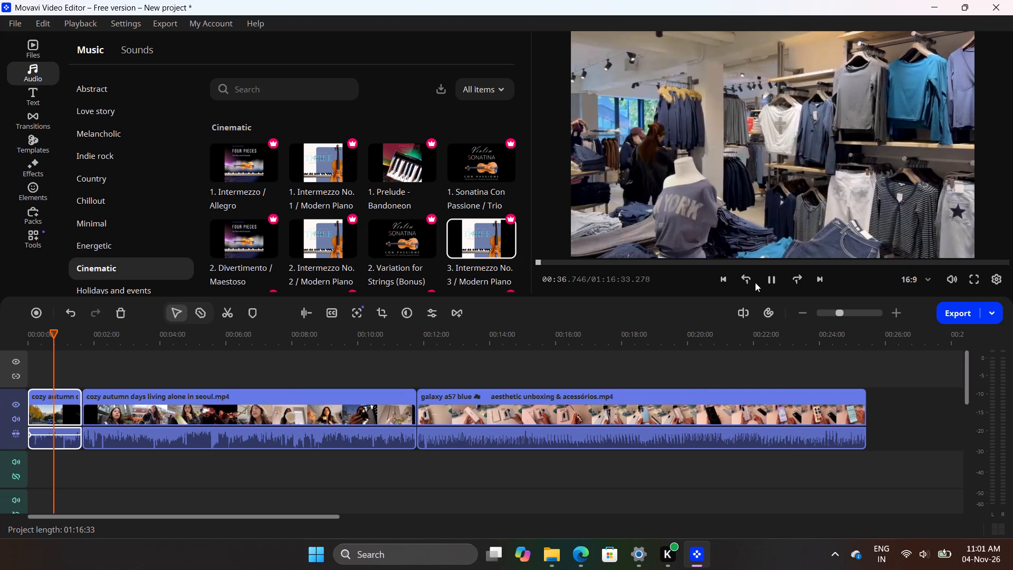
click(771, 275)
click(771, 275)
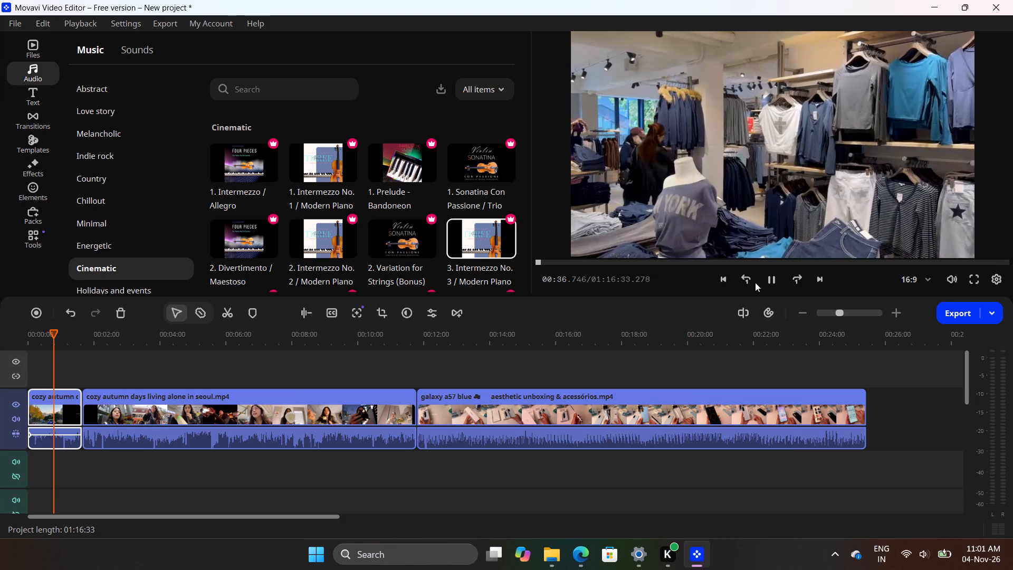
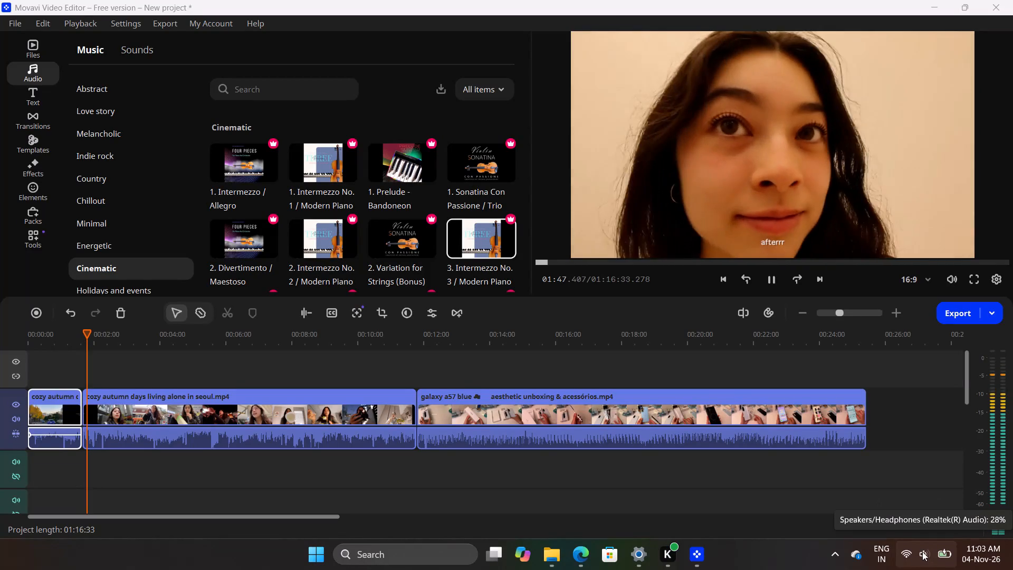
Lower the Windows speaker volume to about a tenth of its range and return to the video editor.
click(922, 552)
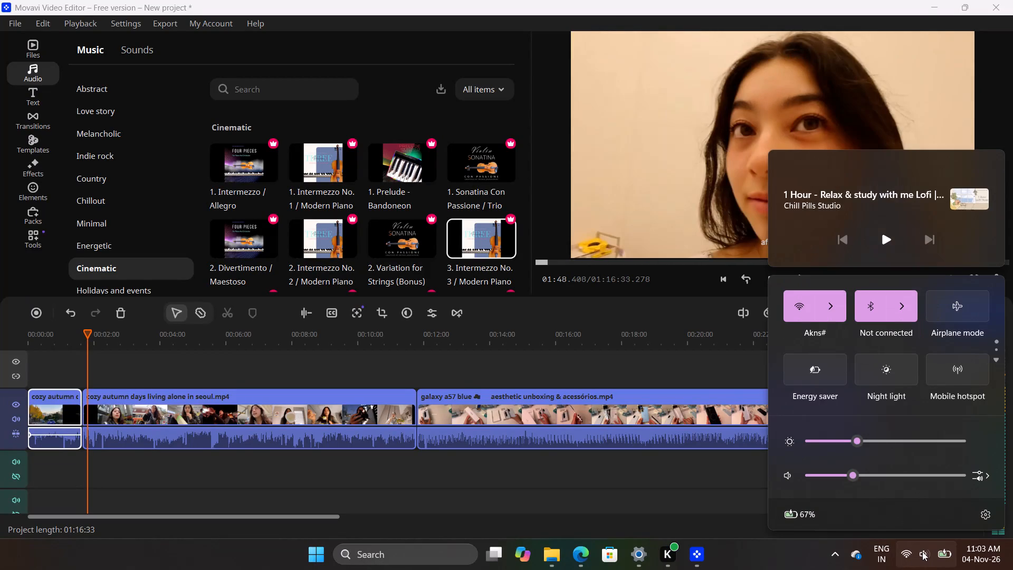
click(821, 470)
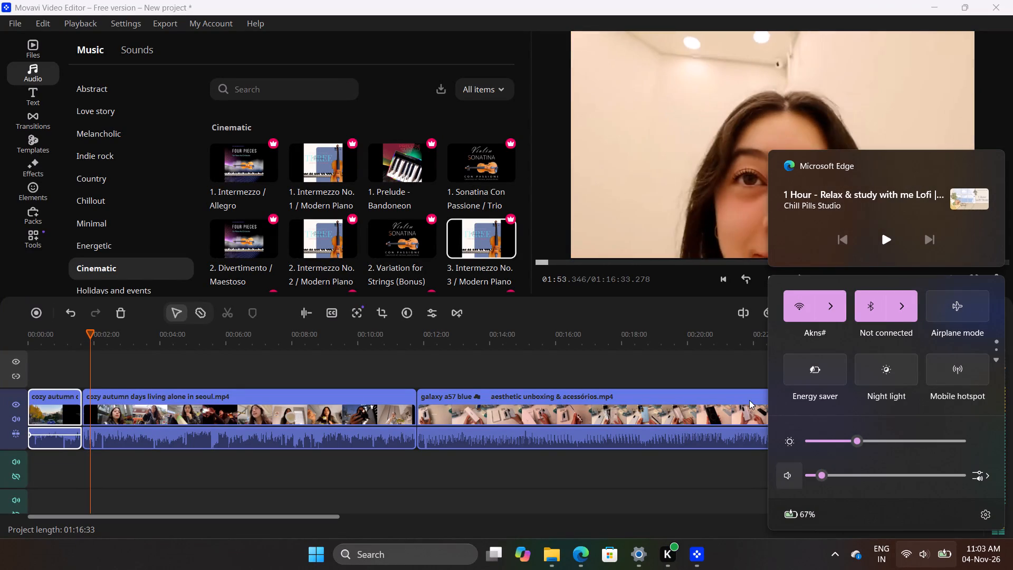
click(735, 369)
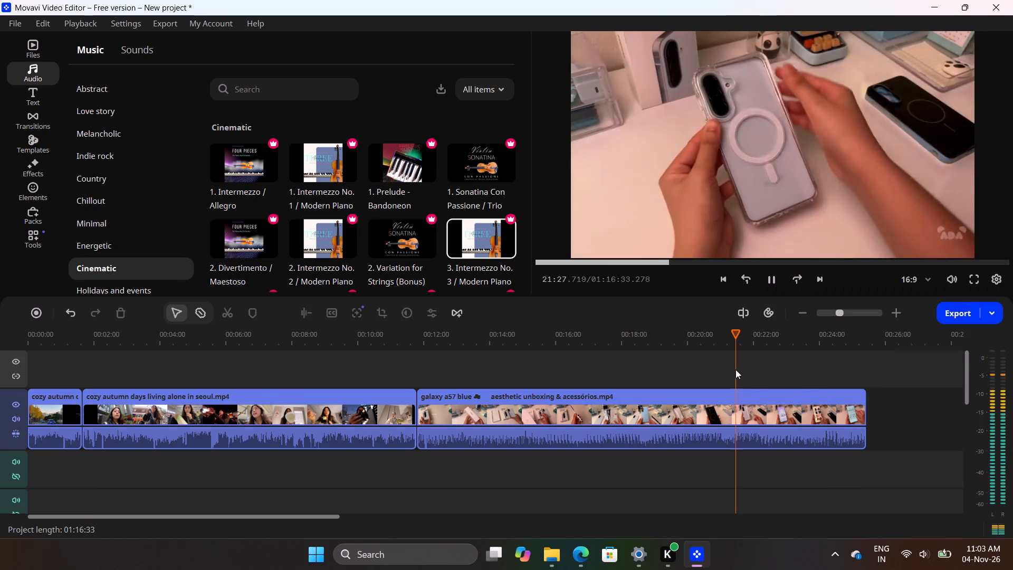
Bring the playhead back to the very beginning of the project and preview playback from the opening clip.
double_click(560, 260)
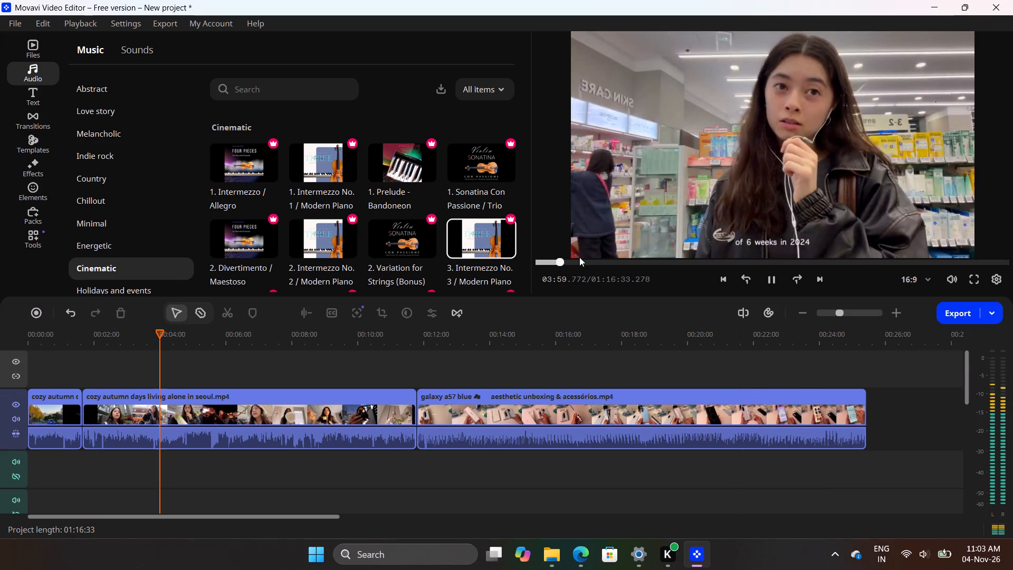
click(546, 259)
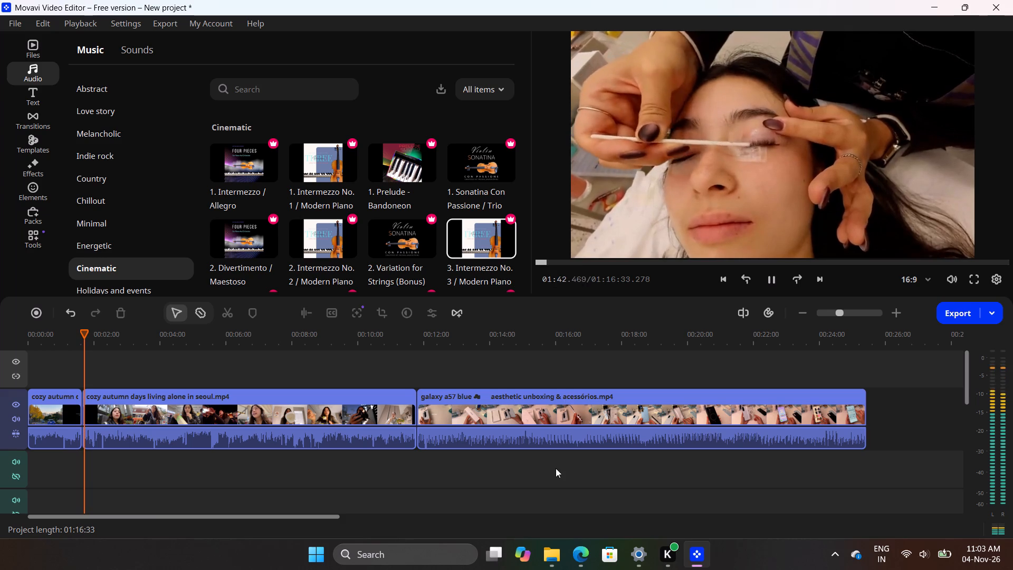
scroll(556, 468, up, 1)
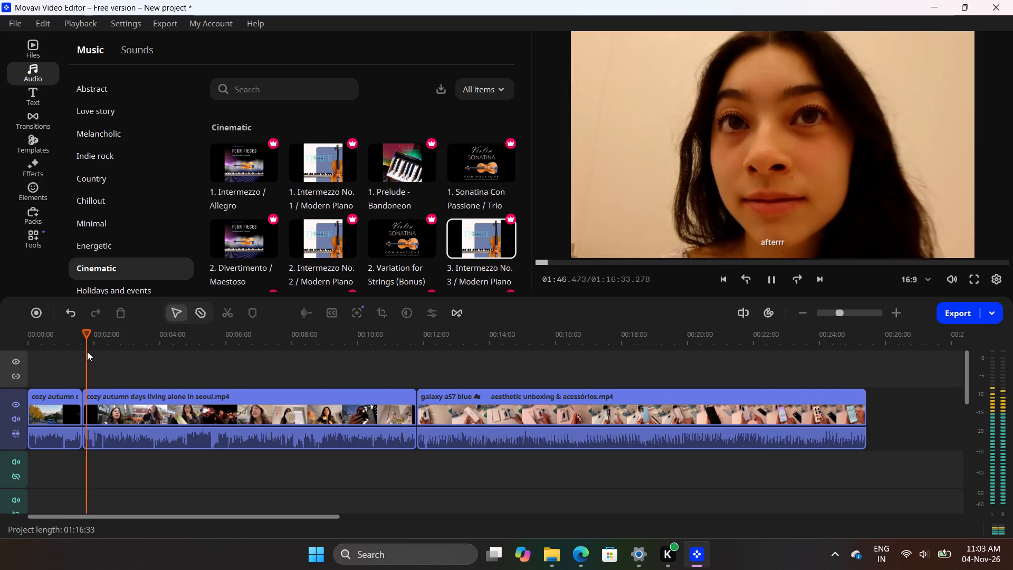
drag(87, 351, 60, 345)
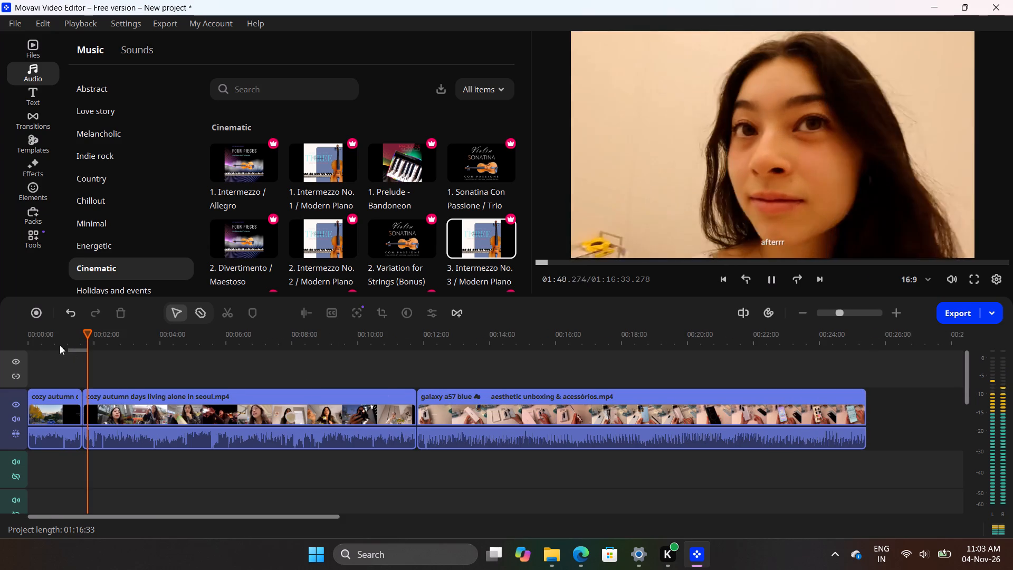
drag(60, 345, 35, 350)
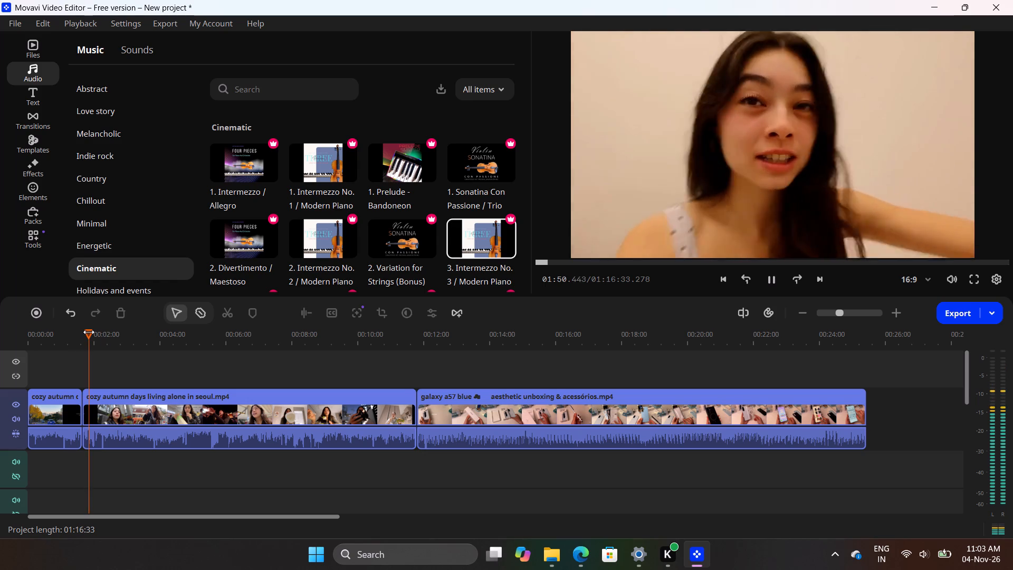
drag(89, 332, 24, 340)
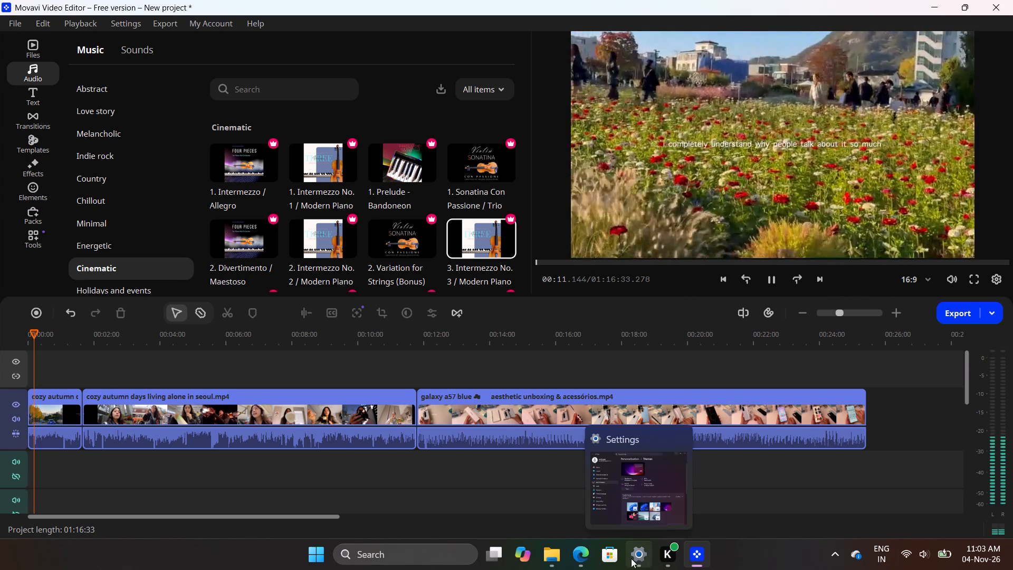
Switch to the open Windows Settings window and close it.
click(647, 497)
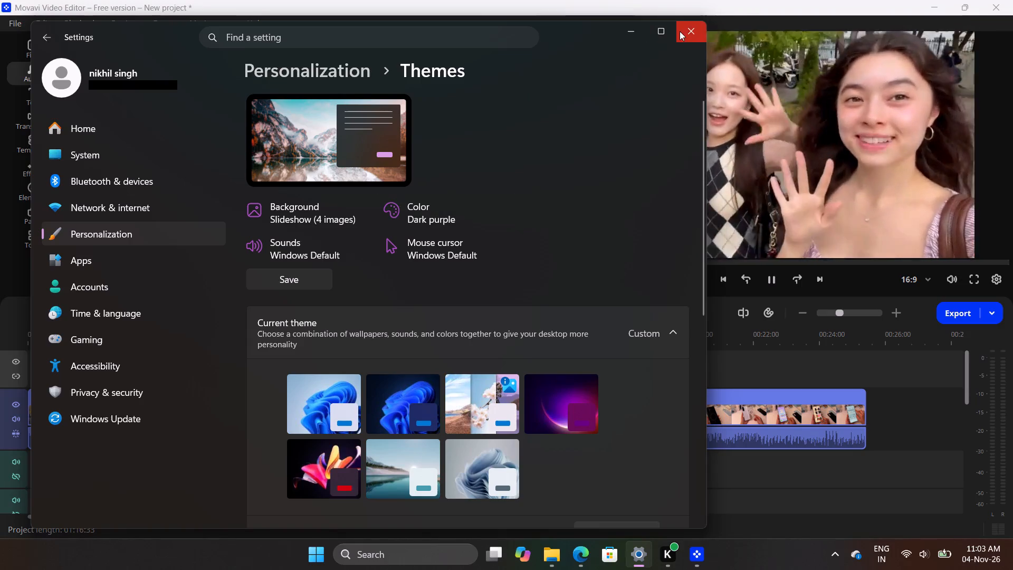
click(691, 27)
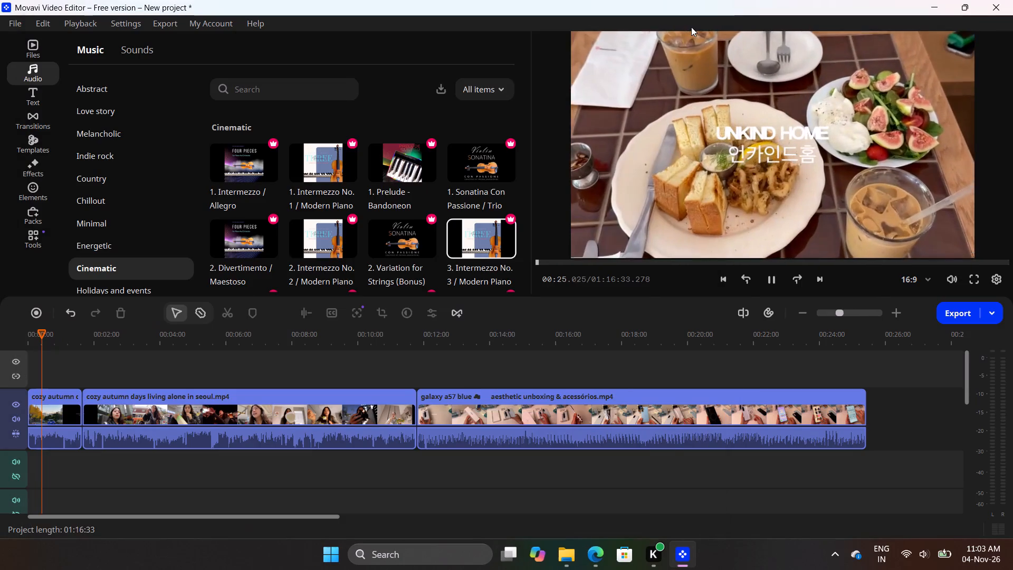
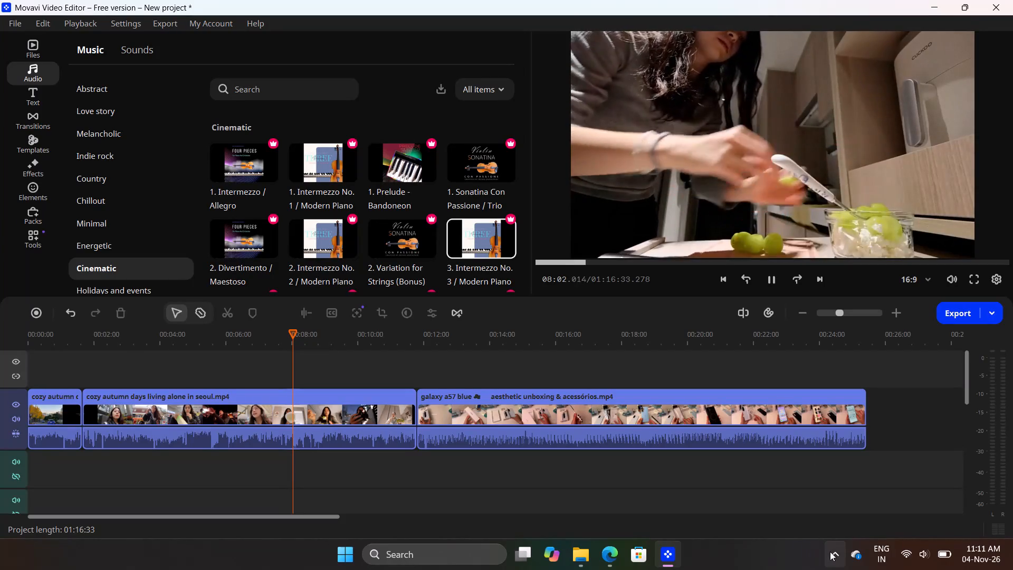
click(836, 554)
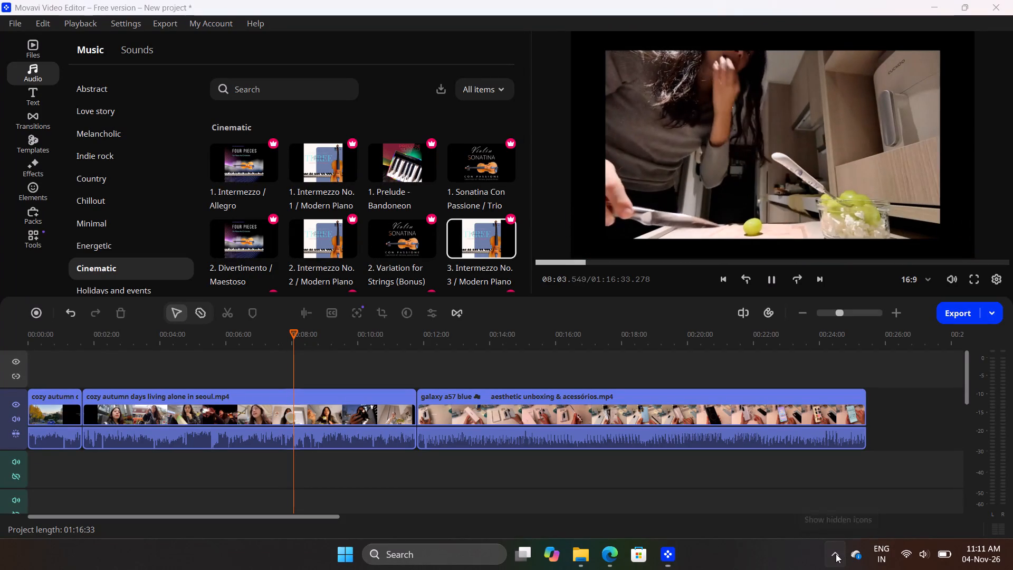
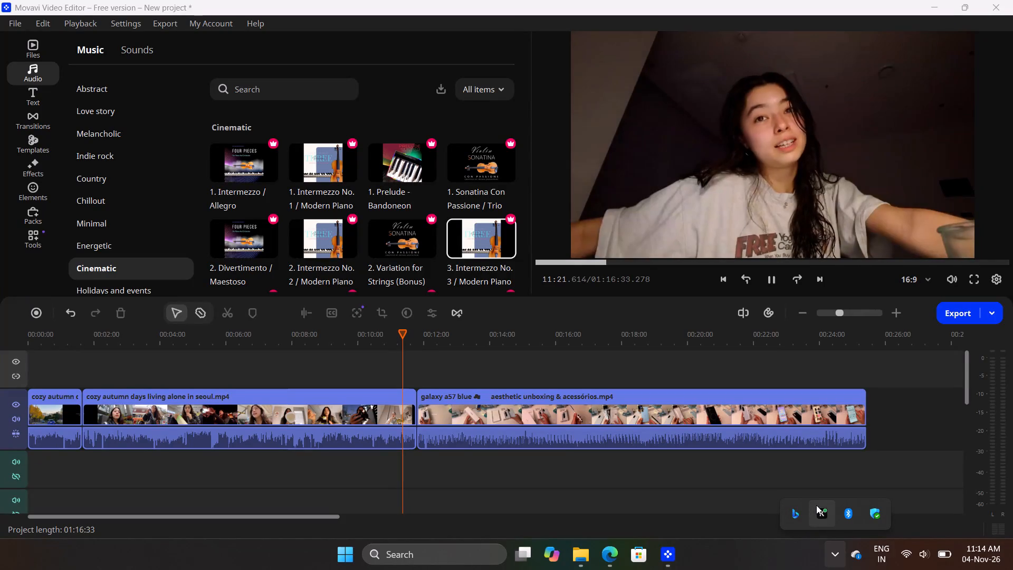
Examine the video and music tracks further along the timeline, returning to the project's beginning.
click(767, 517)
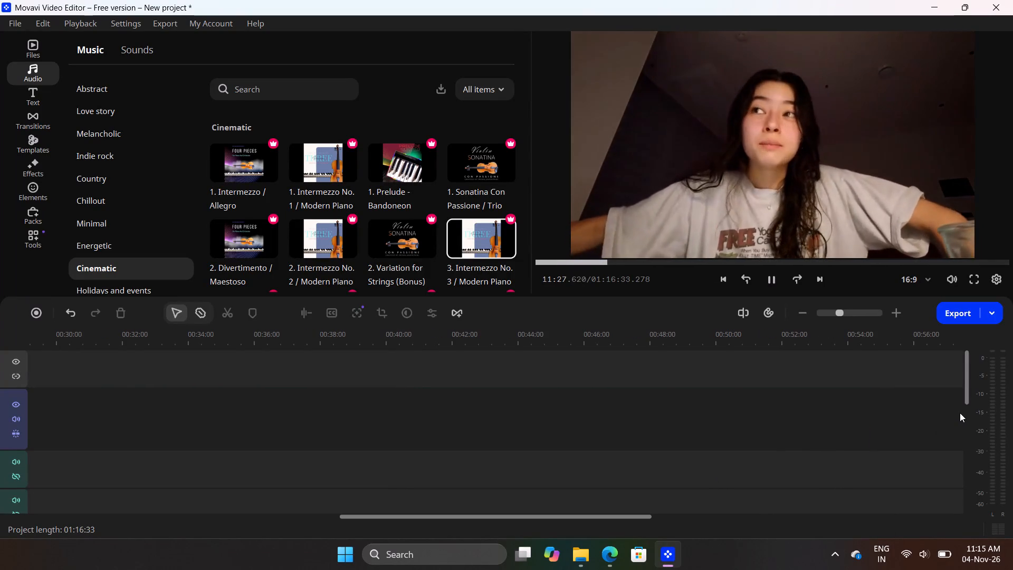
click(967, 412)
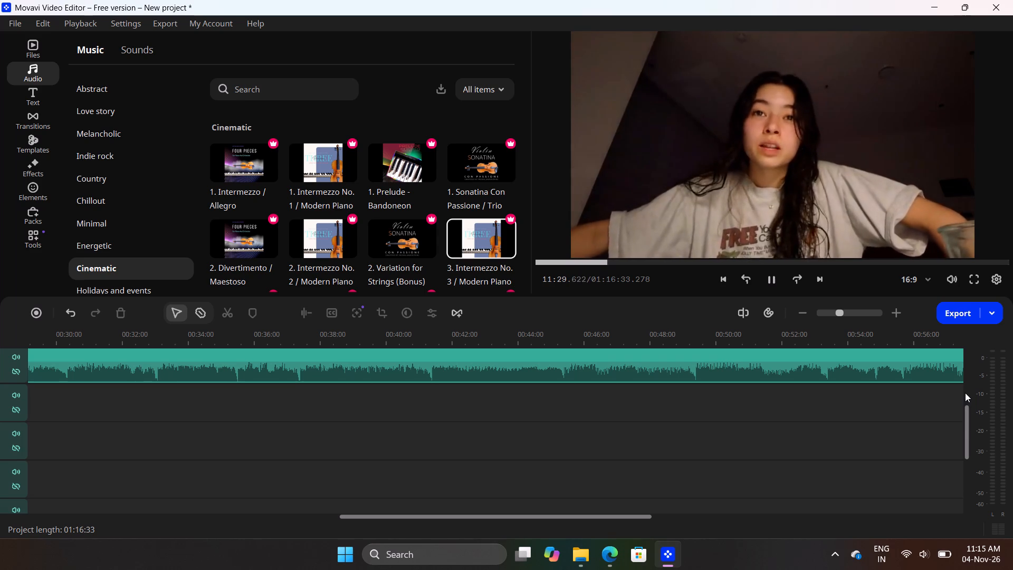
click(966, 347)
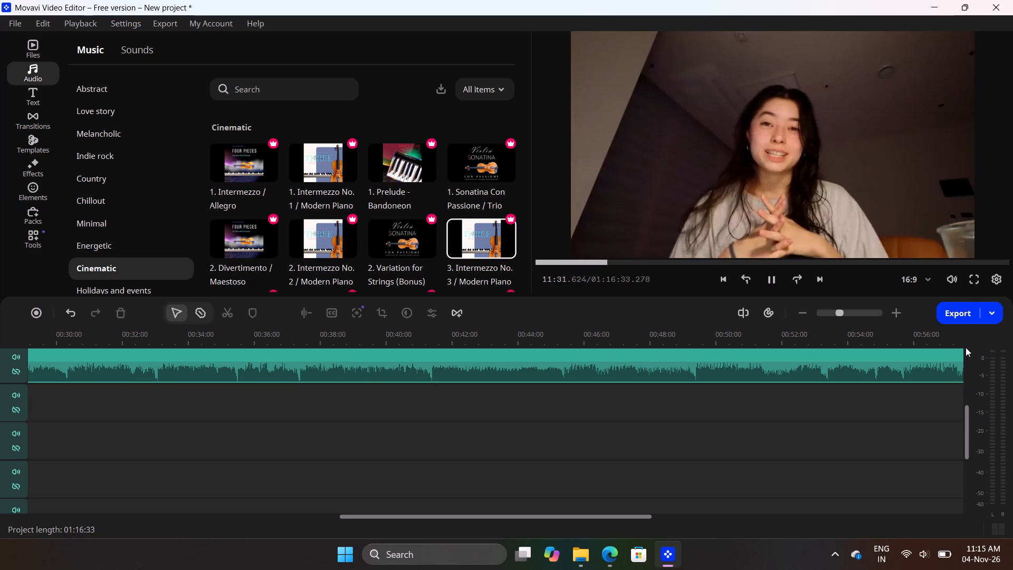
double_click(966, 347)
drag(966, 347, 967, 365)
click(967, 365)
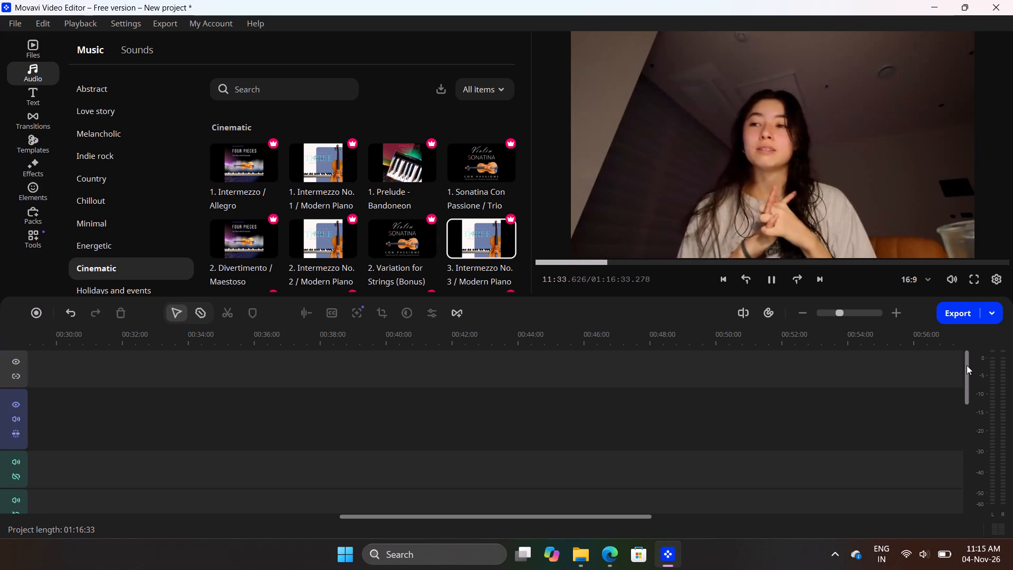
click(967, 355)
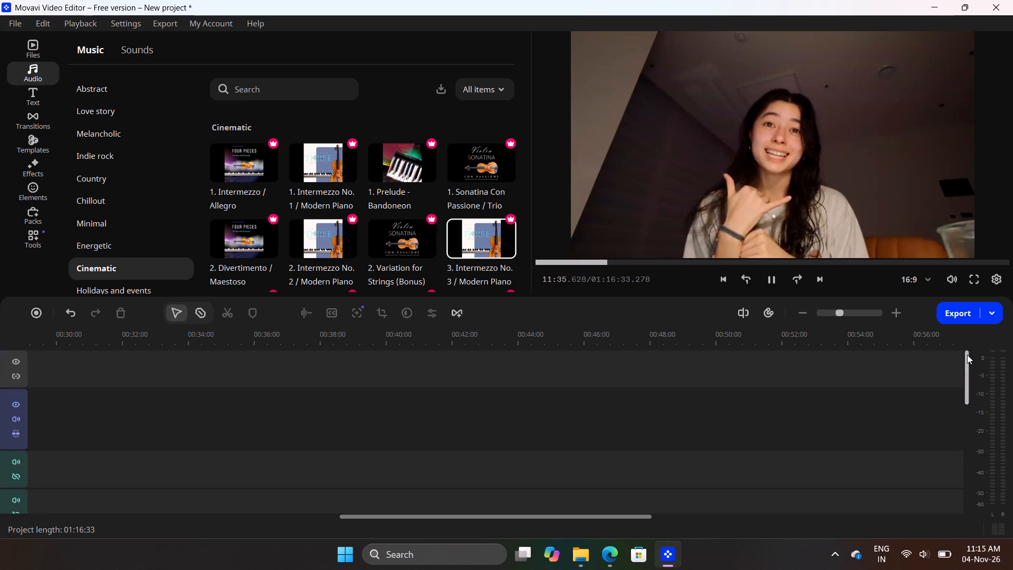
click(963, 417)
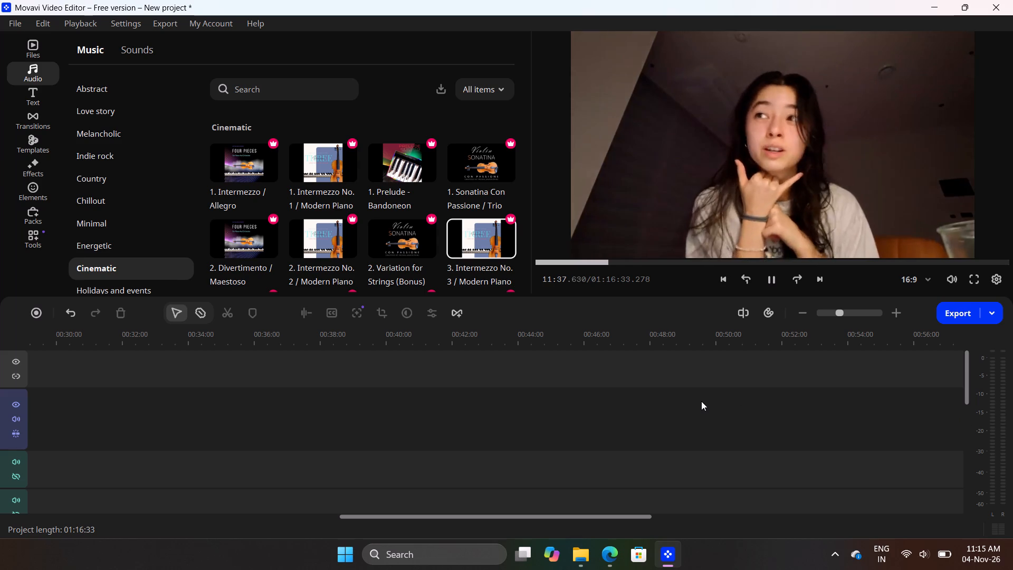
click(245, 522)
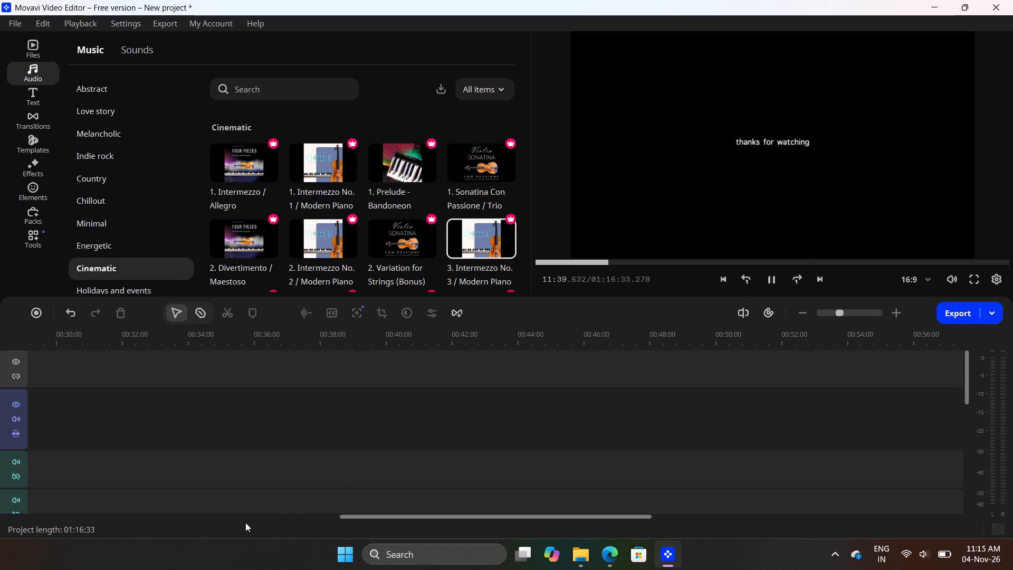
click(254, 511)
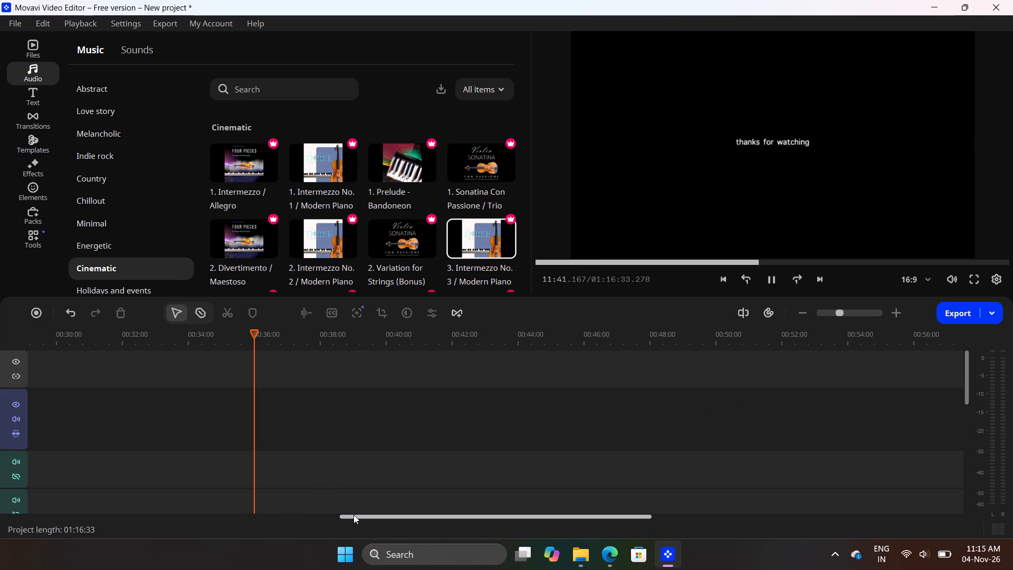
drag(353, 515, 64, 508)
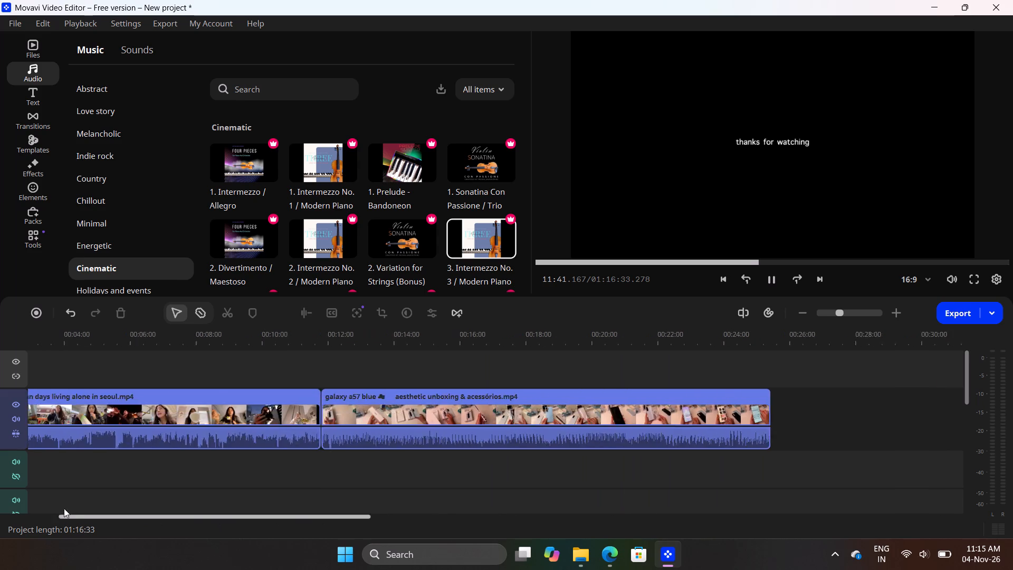
drag(64, 508, 22, 507)
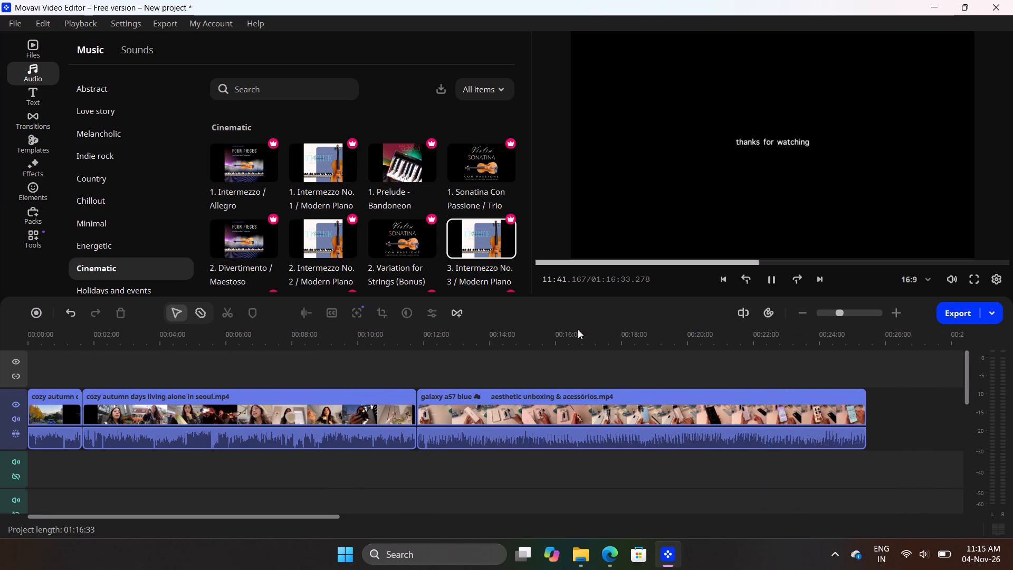
Try to pause the preview playback and move the playback position back to an earlier point in the project.
click(773, 276)
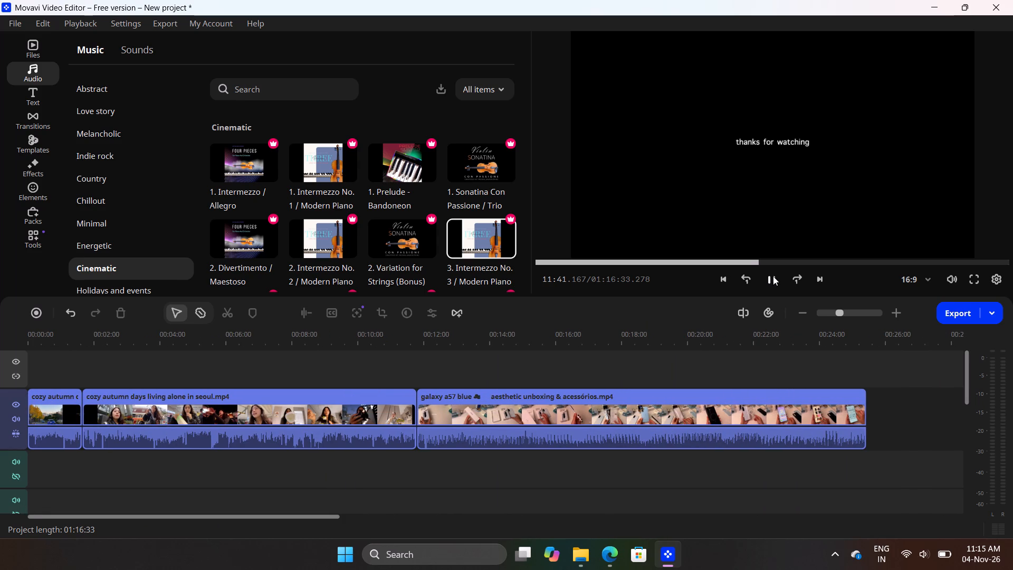
click(773, 276)
click(581, 262)
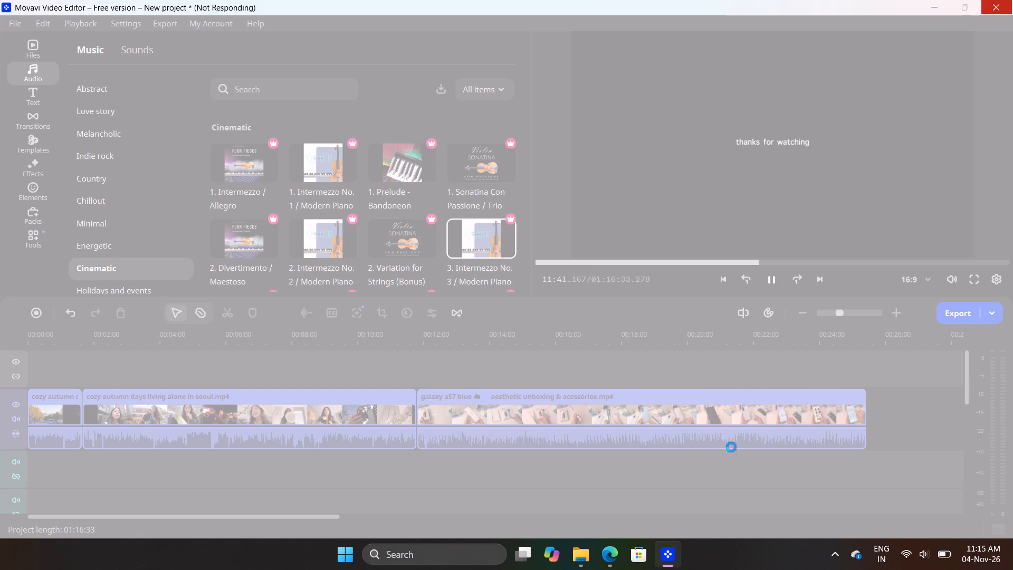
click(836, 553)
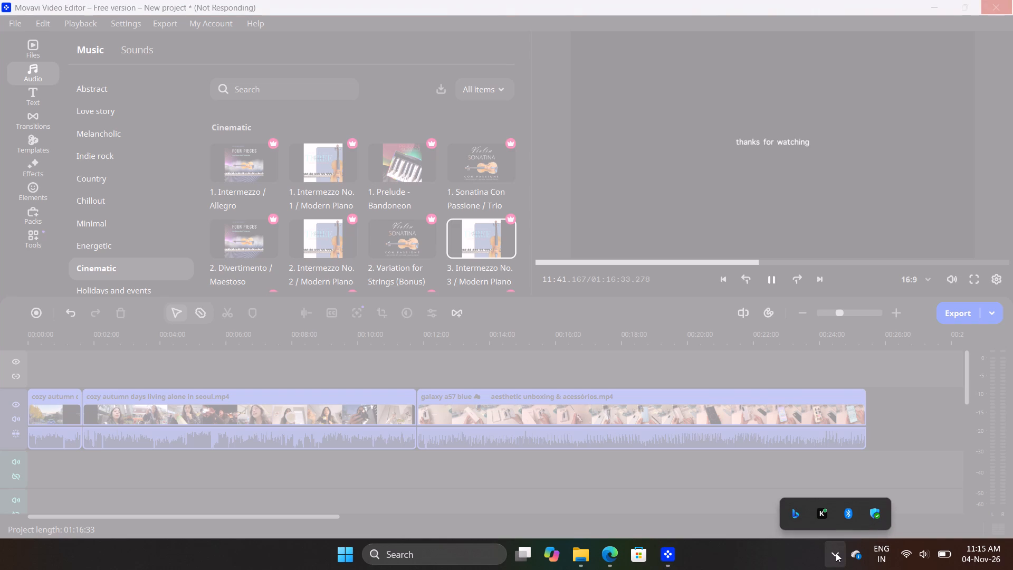
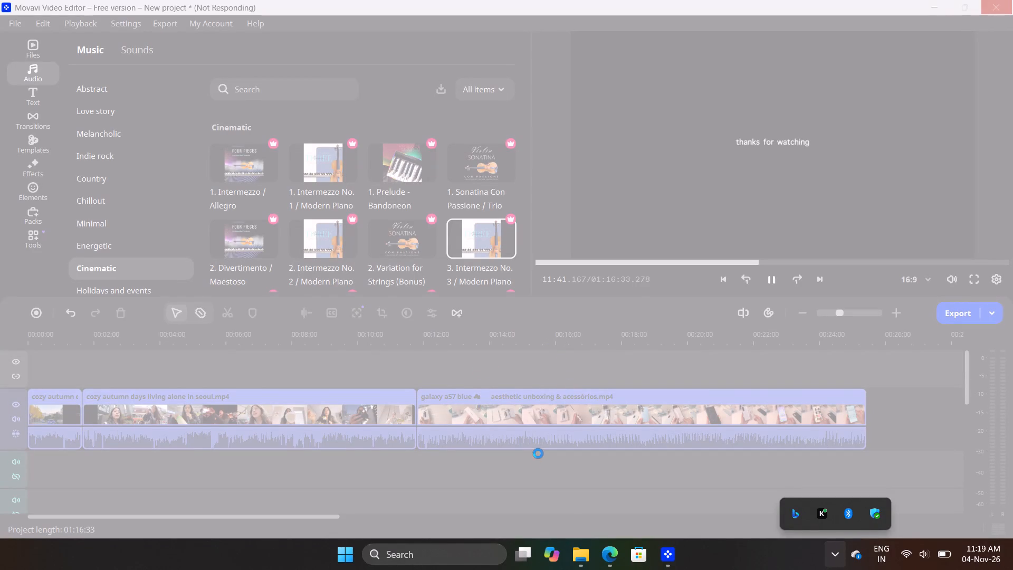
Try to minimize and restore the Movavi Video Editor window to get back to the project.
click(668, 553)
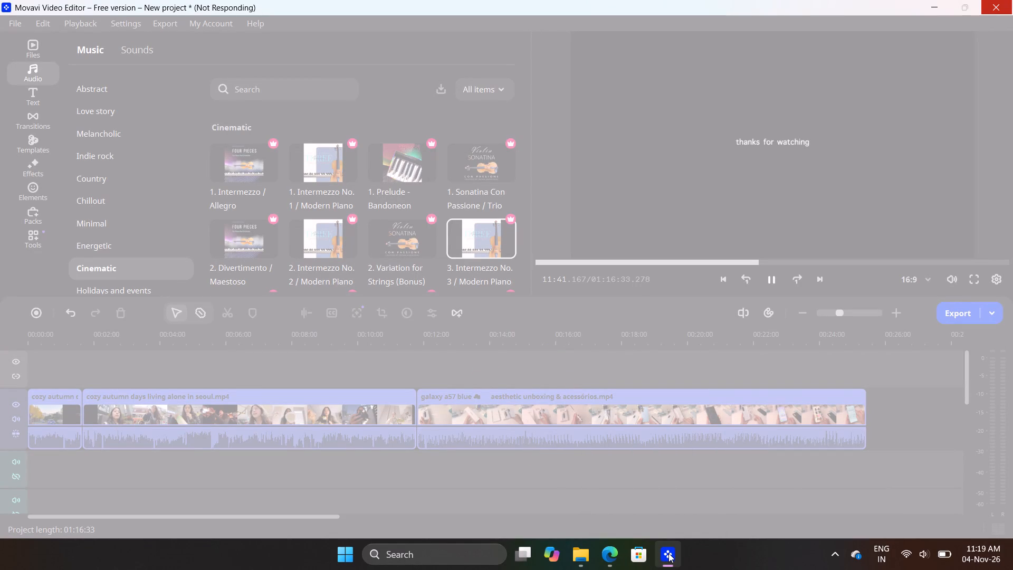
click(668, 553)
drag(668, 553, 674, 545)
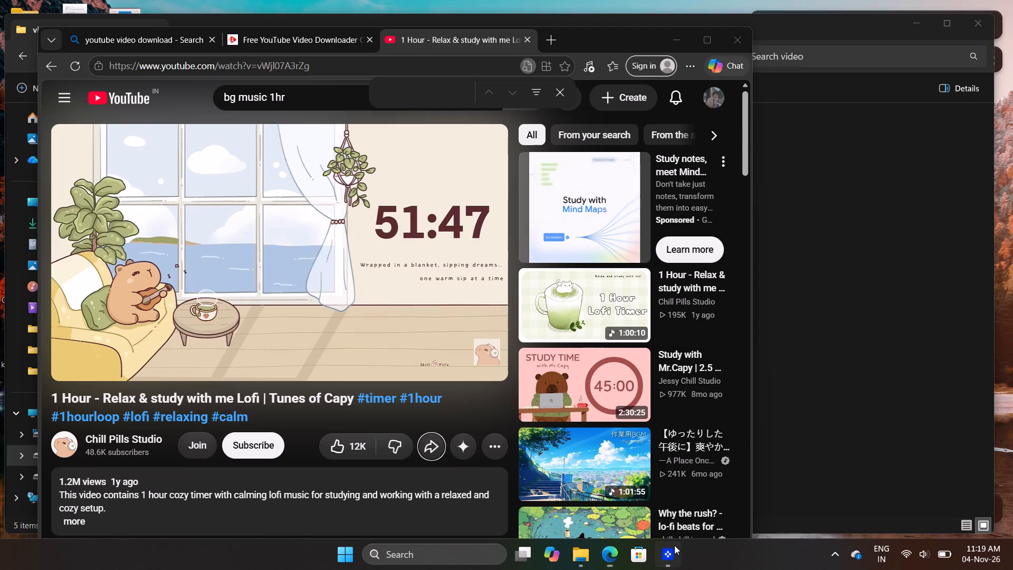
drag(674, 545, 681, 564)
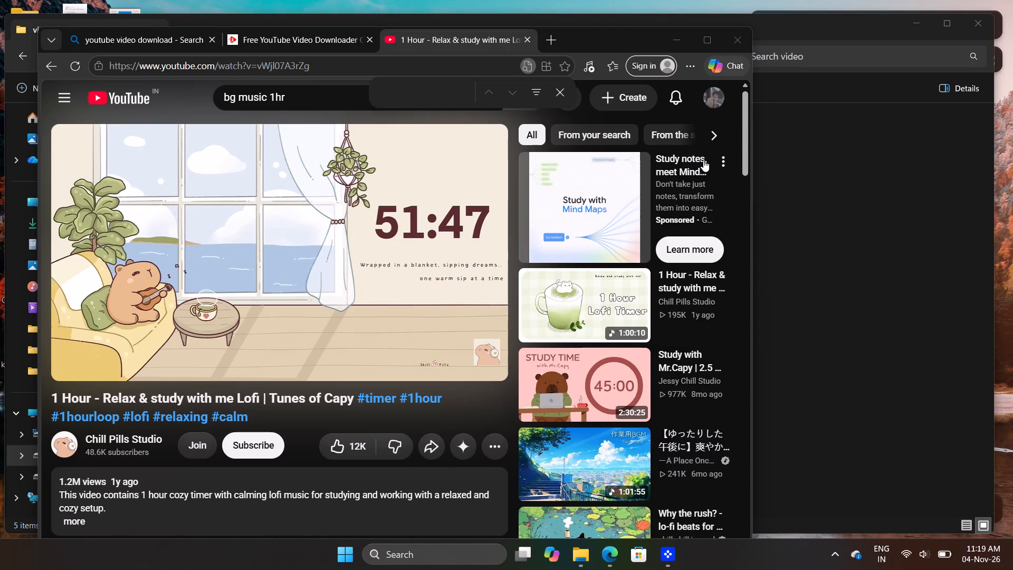
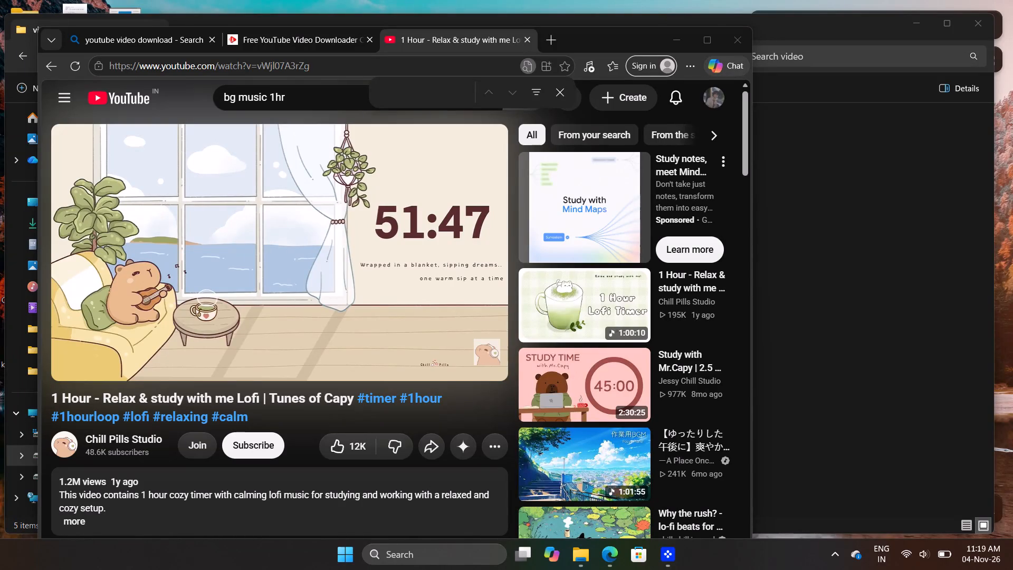
Close the YouTube browser window and the video folder window, returning to the Movavi Video Editor project.
click(740, 40)
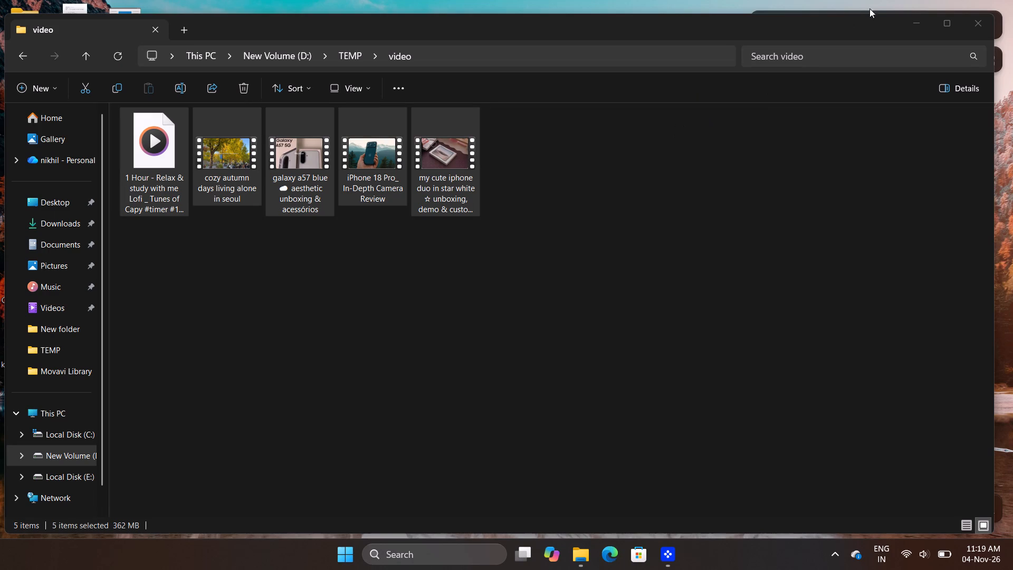
click(978, 23)
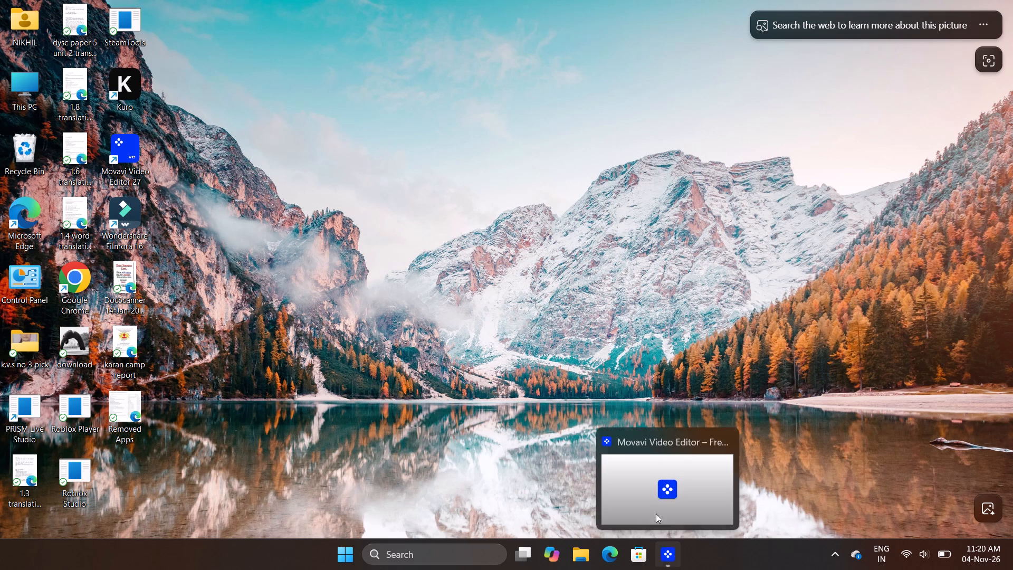
click(652, 498)
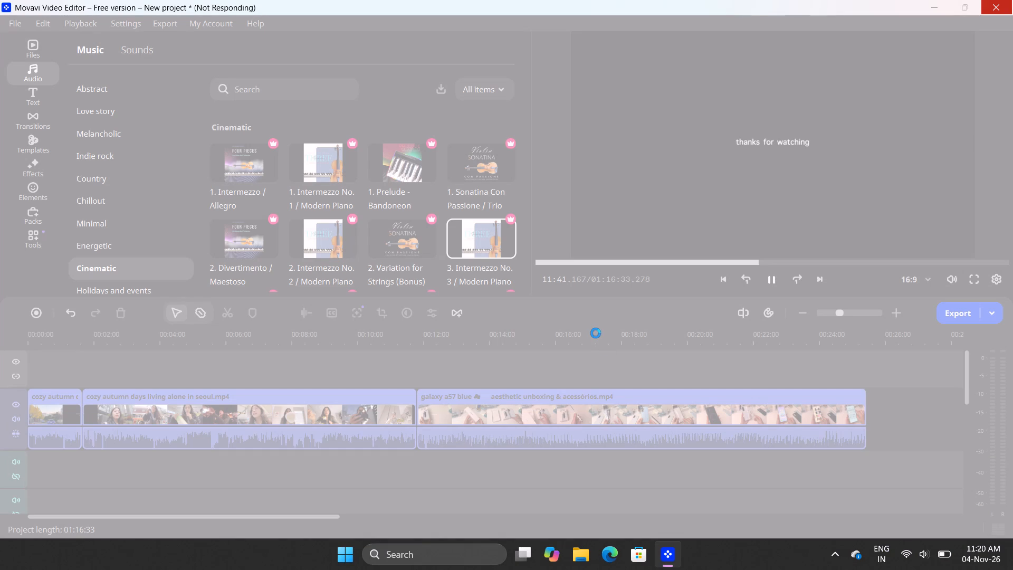
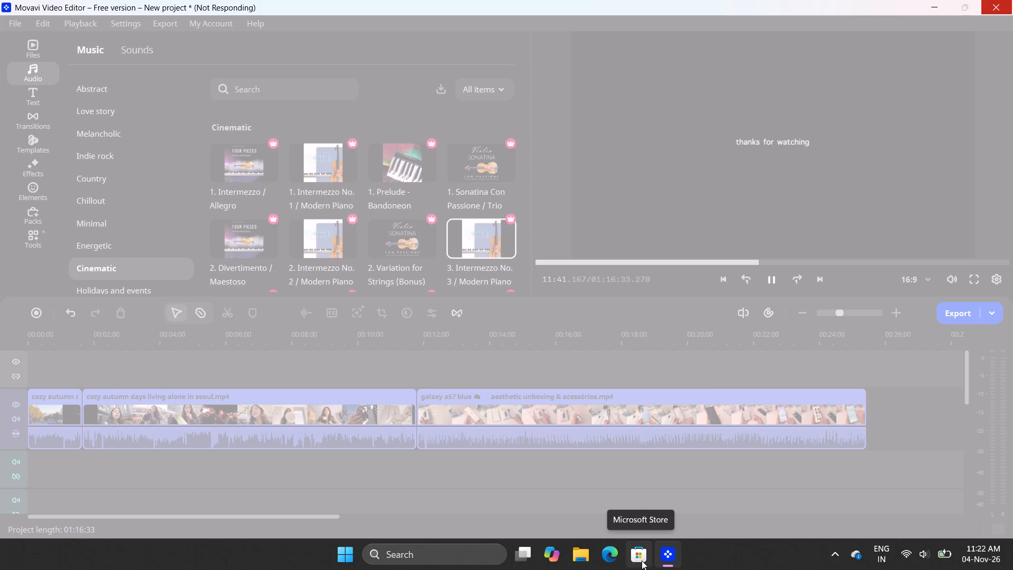
Restart the computer from Windows while the video editor is frozen.
click(344, 555)
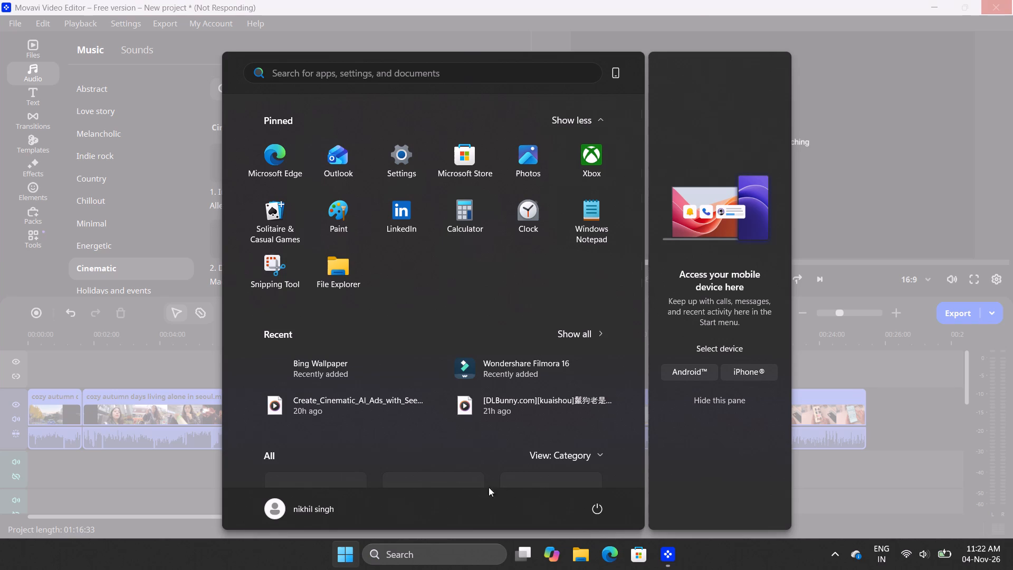
click(599, 508)
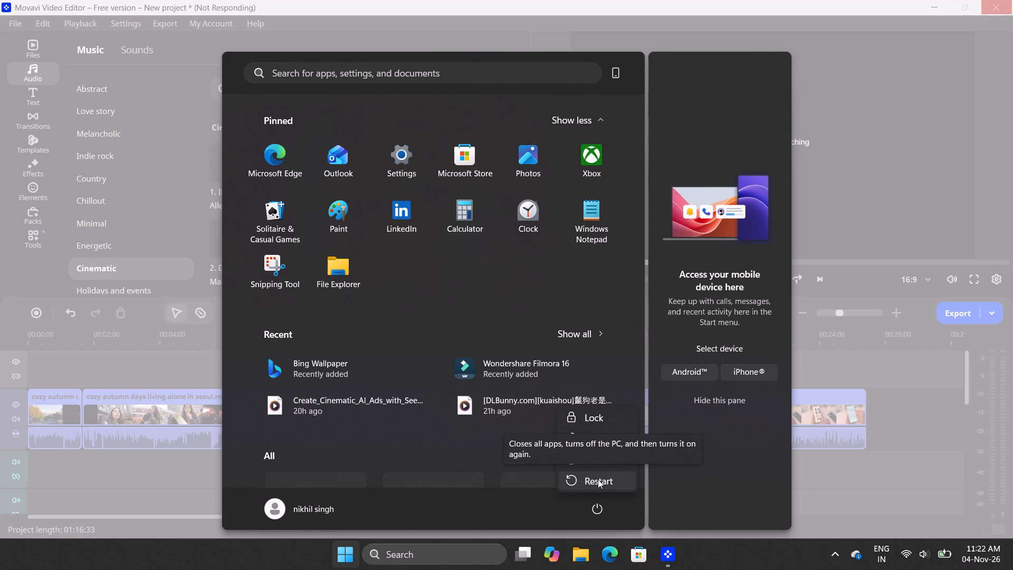
click(598, 479)
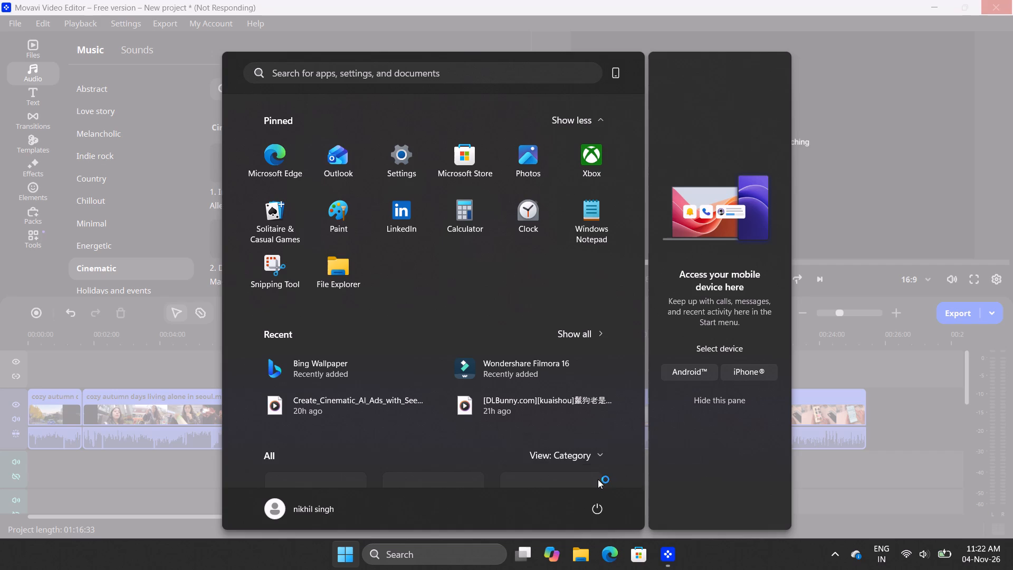